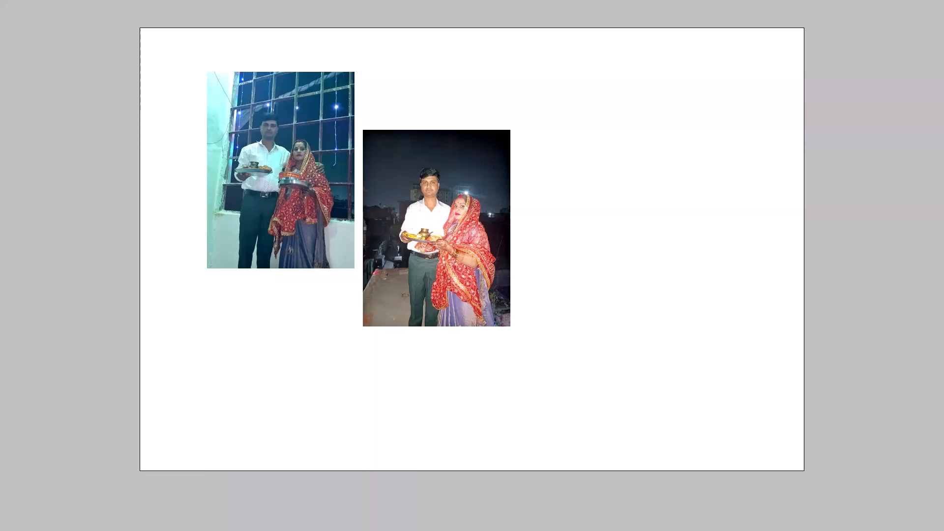
Switch to the photo of the couple holding hands, run the recorded lightening action on it and deselect.
key("ctrl+Tab")
key("v")
key("ctrl+0")
key("ctrl+0")
key("0")
key("F6")
key("ctrl+0")
key("ctrl+d")
key("ctrl+0")
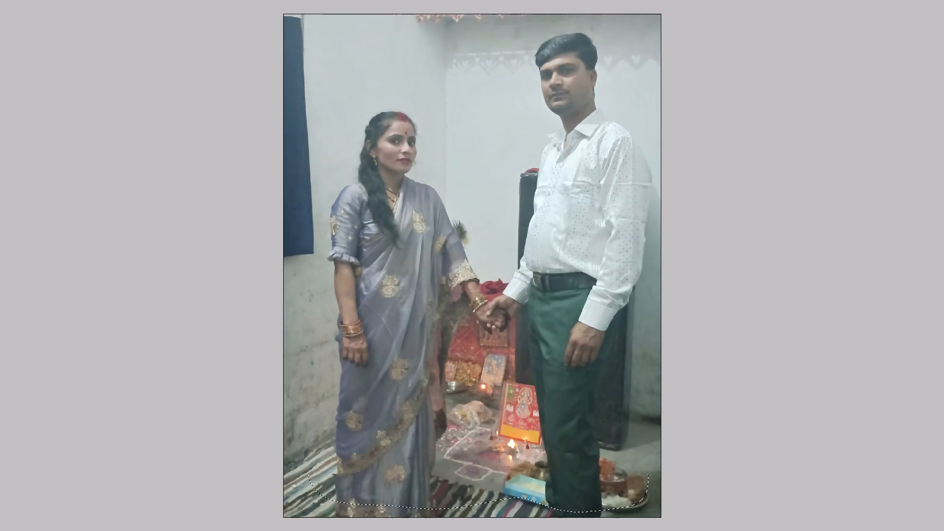
Apply Auto Tone and Auto Contrast to the photo of the couple holding hands, fading each to 90%.
key("ctrl+shift+l")
key("ctrl+shift+f")
type("90")
key("Return")
key("ctrl+alt+shift+l")
key("ctrl+shift+f")
type("90")
key("Return")
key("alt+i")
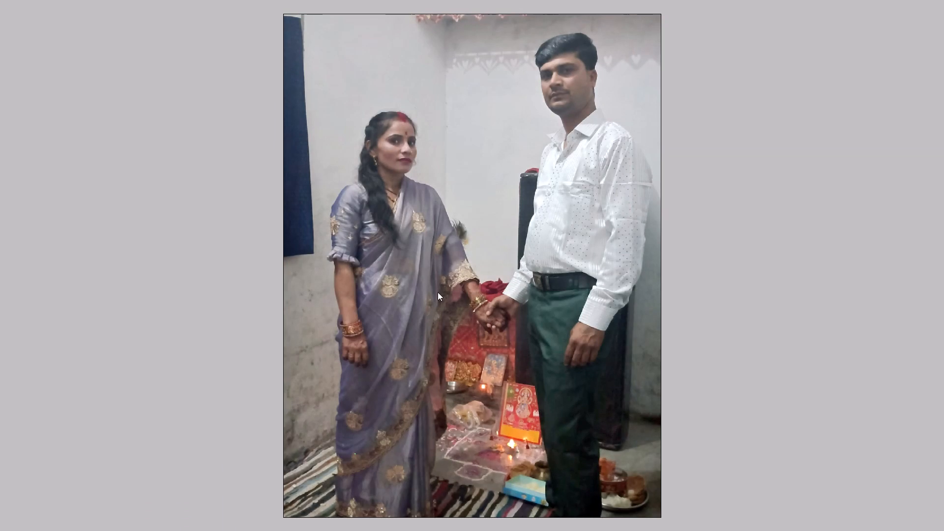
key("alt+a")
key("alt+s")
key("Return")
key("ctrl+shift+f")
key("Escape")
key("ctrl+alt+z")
Deepen the Blacks with Selective Color by raising their Black amount to the maximum, and fade the correction to 40%.
key("alt+i")
key("alt+a")
key("s")
left_click_drag(705, 249, 704, 253)
left_click(705, 256)
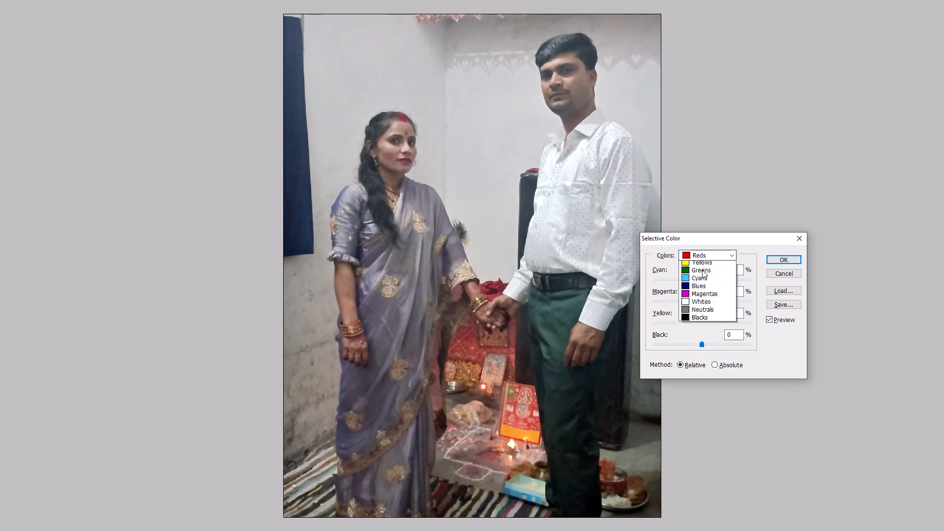
left_click(700, 329)
left_click_drag(705, 342, 801, 343)
key("Return")
key("ctrl+shift+f")
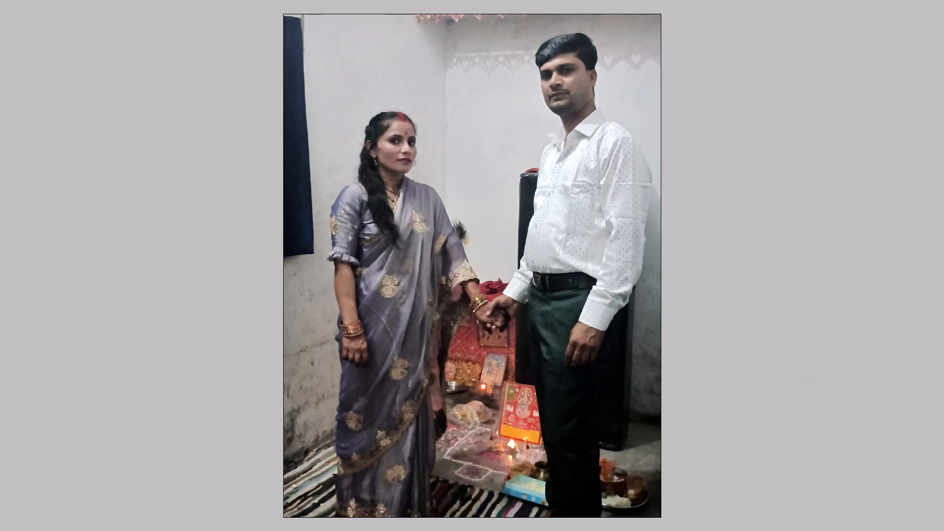
type("40")
key("Return")
Apply Levels with the previously used settings to the photo and fade it to 50%.
key("ctrl+minus")
key("alt+i")
key("alt+a")
key("alt+l")
key("Return")
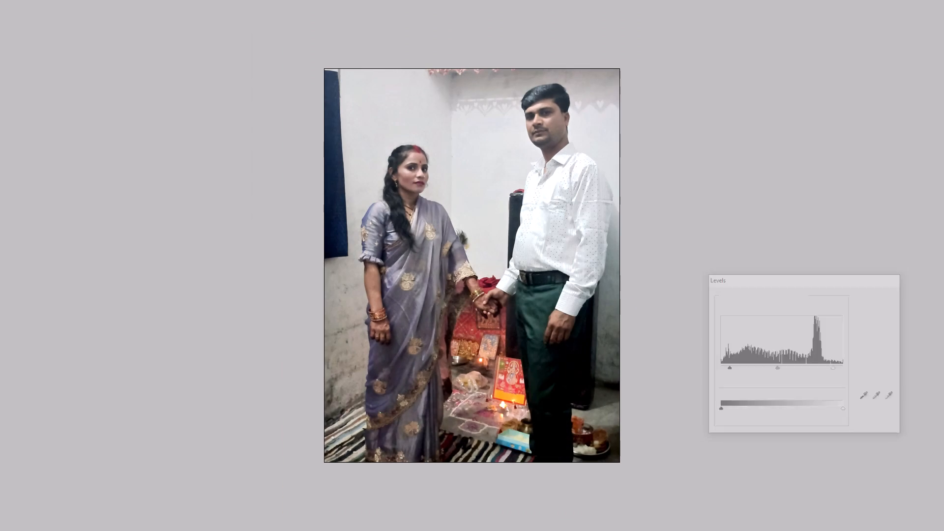
key("ctrl+shift+f")
type("50")
key("Return")
Cut the whole corrected photo, close its file without saving, and paste it onto the white album sheet.
key("ctrl+a")
key("ctrl+0")
key("ctrl+x")
key("ctrl+w")
key("Tab")
key("Return")
key("ctrl+v")
Switch to the photo of the woman holding a sieve and plate, run the recorded lightening action and deselect.
key("ctrl+Tab")
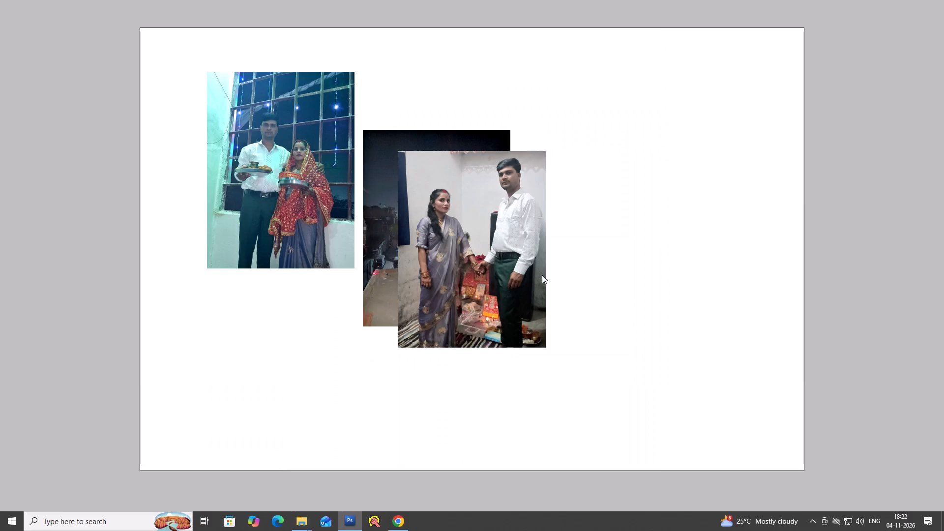
key("v")
key("ctrl+0")
key("0")
key("F6")
key("ctrl+0")
key("ctrl+d")
Apply Auto Tone twice to the photo of the woman with the sieve, fading each pass to 90%.
key("ctrl+shift+l")
key("ctrl+shift+f")
type("90")
key("Return")
key("ctrl+shift+l")
key("ctrl+shift+f")
type("90")
key("Return")
Apply the Sharpen filter to the woman's photo and fade it to 20%.
key("alt+t")
key("s")
key("Right")
key("Return")
key("ctrl+shift+f")
type("20")
key("Return")
Apply Unsharp Mask with its current settings to the woman's photo and fade it to 10%.
key("alt+t")
key("s")
key("Right")
key("Up")
key("Return")
key("Return")
key("ctrl+shift+f")
type("10")
key("Return")
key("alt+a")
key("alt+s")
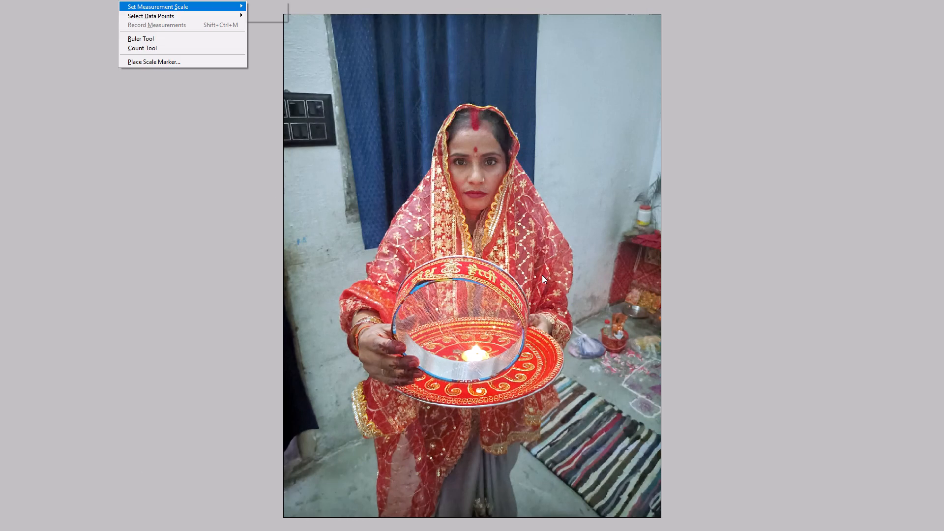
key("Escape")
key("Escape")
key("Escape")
Apply Selective Color with the previously used settings to the woman's photo and fade it to 40%.
key("alt+i")
key("alt+a")
key("alt+s")
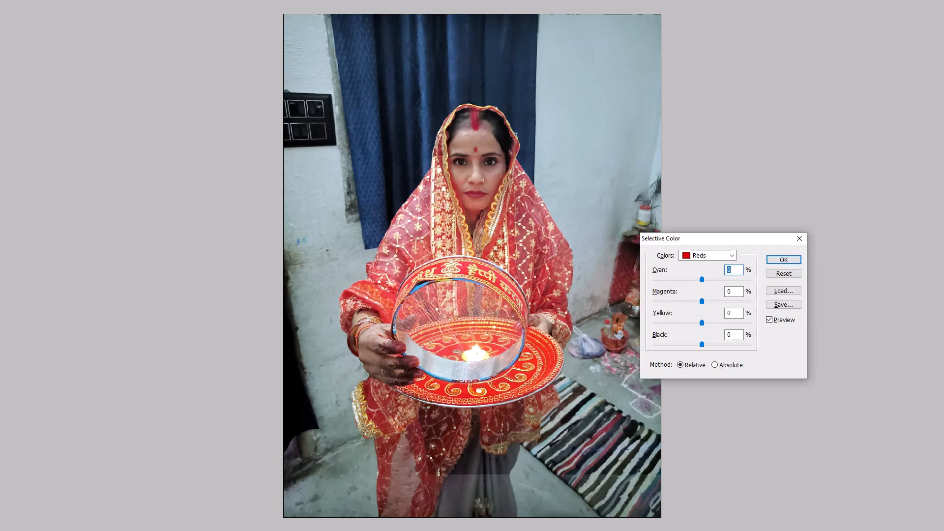
key("Return")
key("ctrl+shift+f")
type("40")
key("ctrl+Return")
Move the woman's photo onto the album sheet beside the holding-hands photo, closing its source file without saving.
key("ctrl+a")
key("ctrl+x")
key("ctrl+w")
key("Tab")
key("Return")
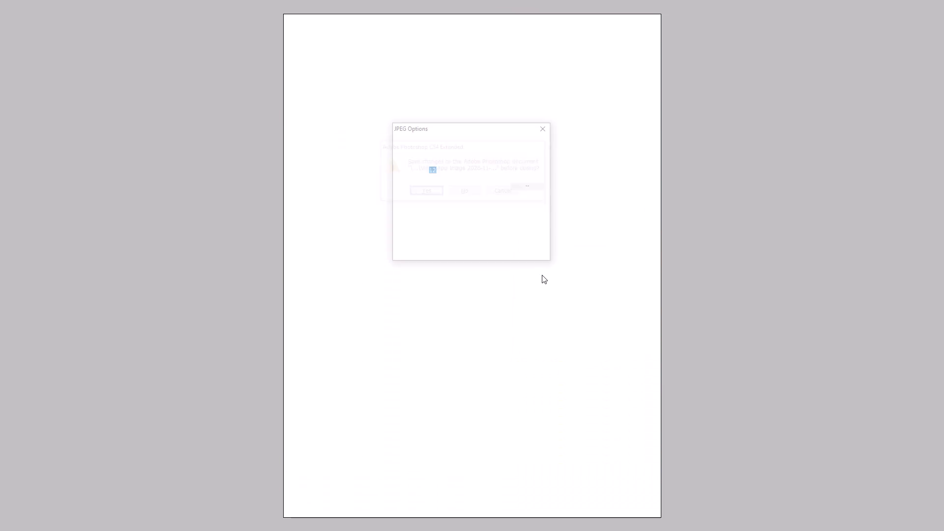
key("Escape")
key("ctrl+w")
key("Tab")
key("Return")
key("ctrl+minus")
key("ctrl+v")
left_click_drag(440, 253, 548, 260)
Switch to the photo of the couple with the man's arm around the woman, run the lightening action and deselect.
key("ctrl+Tab")
key("ctrl+0")
key("0")
key("F6")
key("ctrl+0")
key("ctrl+d")
Apply Auto Tone and Auto Contrast to this couple photo, fading each to 90%.
key("ctrl+shift+l")
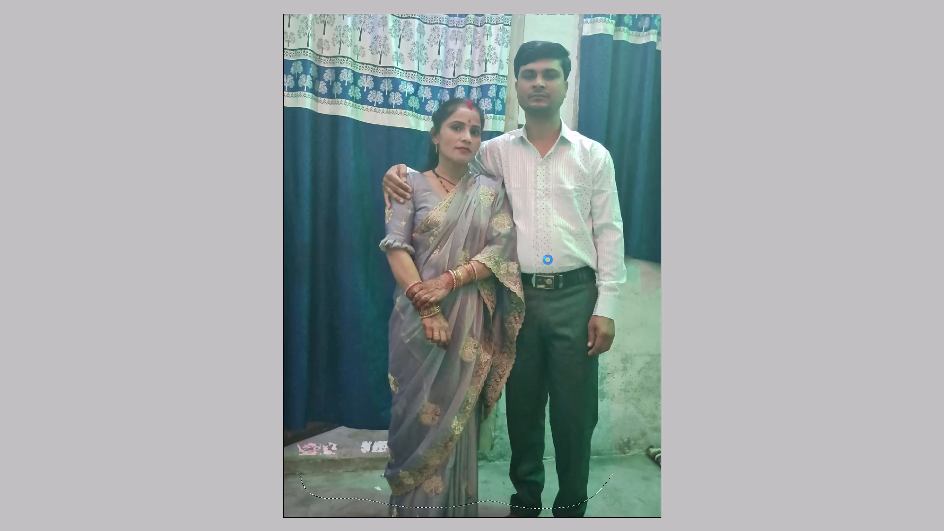
key("ctrl+shift+f")
type("90")
key("Return")
key("ctrl+alt+shift+l")
key("ctrl+shift+f")
type("90")
key("ctrl+Return")
Cut the whole corrected couple photo, close its file without saving, and paste it onto the album sheet.
key("ctrl+a")
key("ctrl+x")
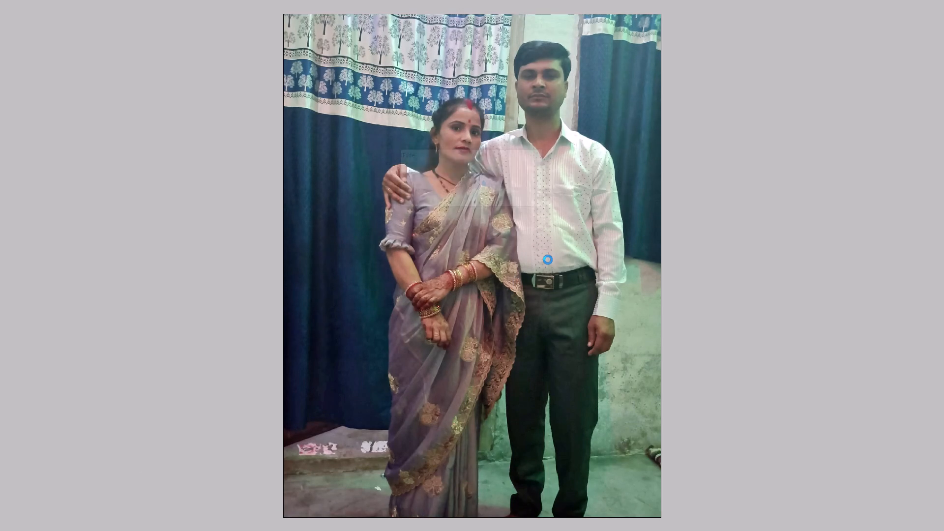
key("ctrl+w")
key("Tab")
key("Return")
key("1")
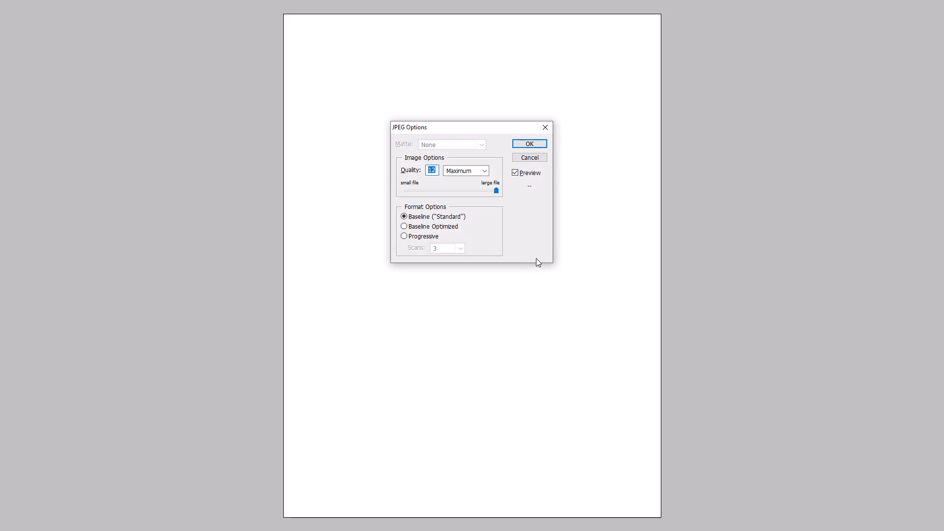
key("Escape")
key("Escape")
key("ctrl+w")
key("Tab")
key("Return")
key("ctrl+0")
key("ctrl+v")
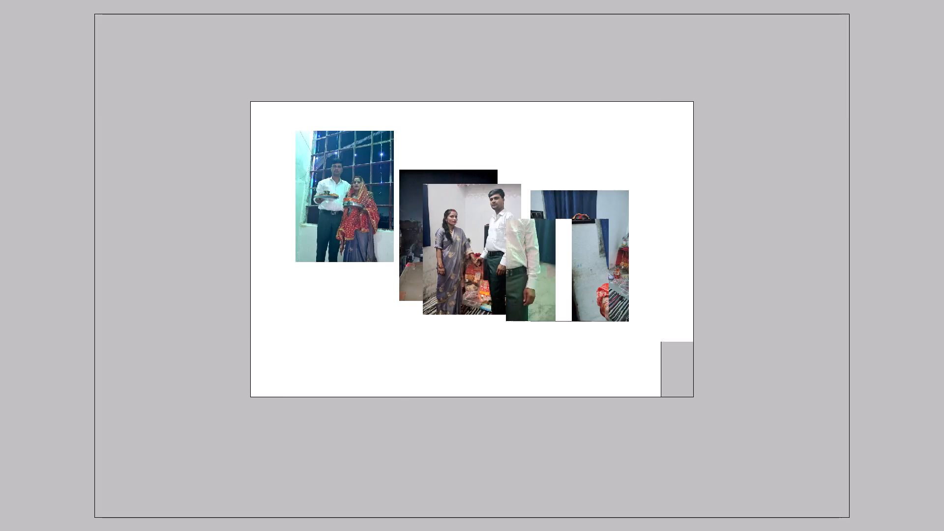
Switch to the photo of the couple with the man's arms crossed, run the lightening action and deselect.
key("ctrl+Tab")
key("ctrl+0")
key("ctrl+0")
key("F6")
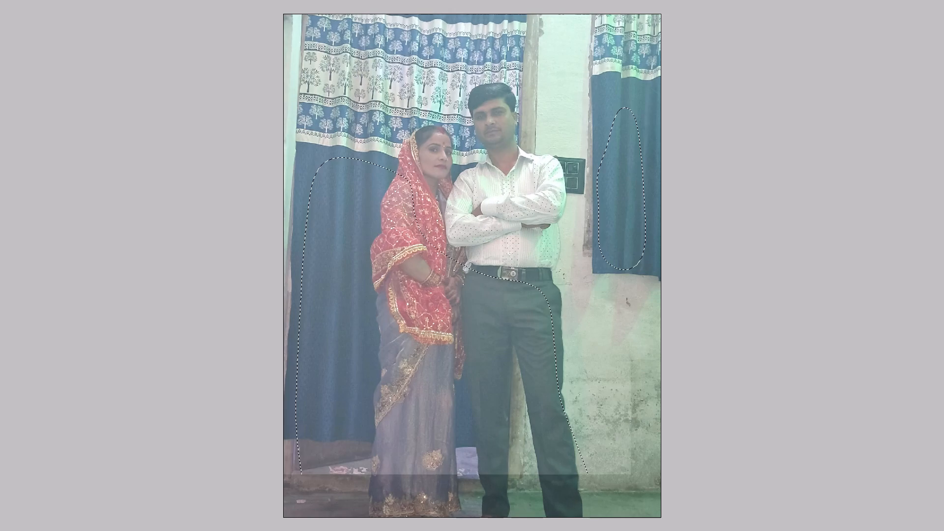
key("ctrl+d")
Apply Auto Tone and Auto Contrast to the arms-crossed couple photo, fading each to 90%.
key("ctrl+shift+l")
key("ctrl+shift+f")
type("90")
key("Return")
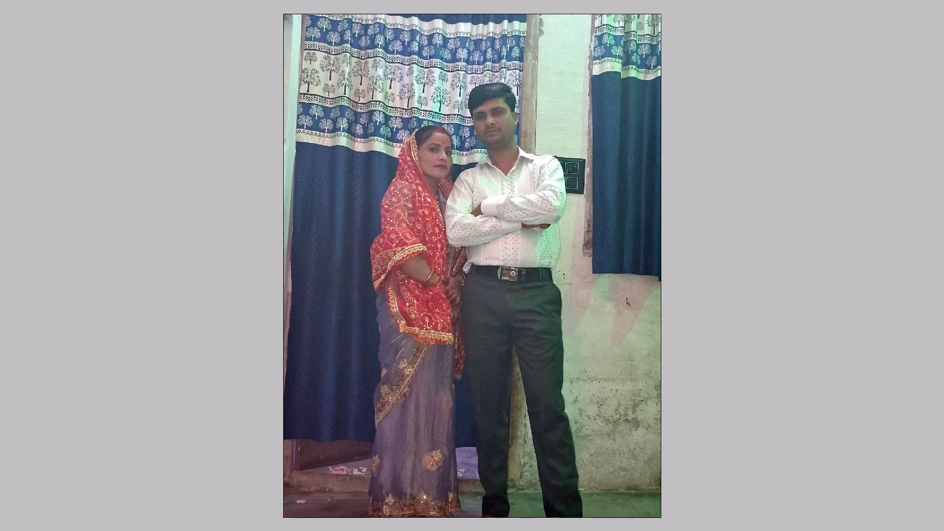
key("ctrl+alt+shift+l")
key("ctrl+shift+f")
type("90")
key("Return")
Apply Levels with inputs 18, 1.11 and 234 to the arms-crossed couple photo, fading the adjustment to 60%.
key("alt+i")
key("alt+a")
key("alt+l")
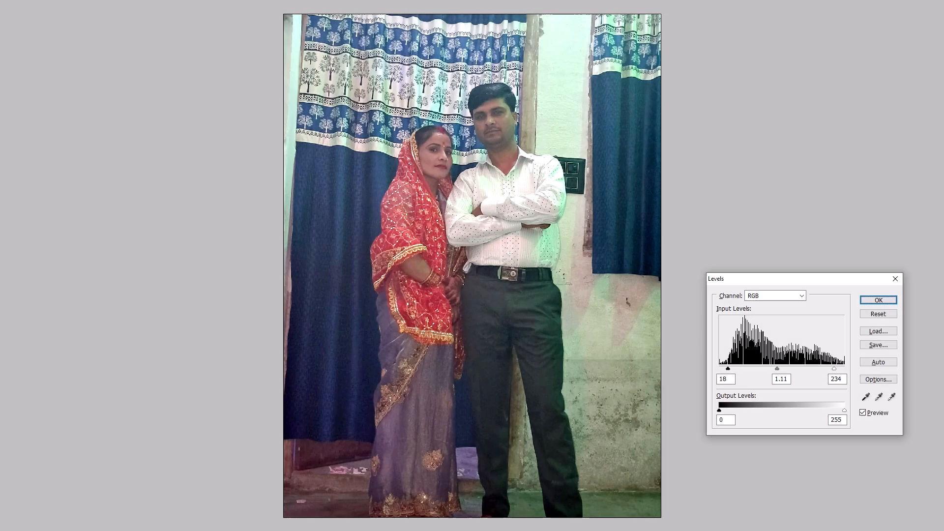
key("Return")
key("ctrl+shift+f")
key("6")
key("Return")
key("ctrl+shift+f")
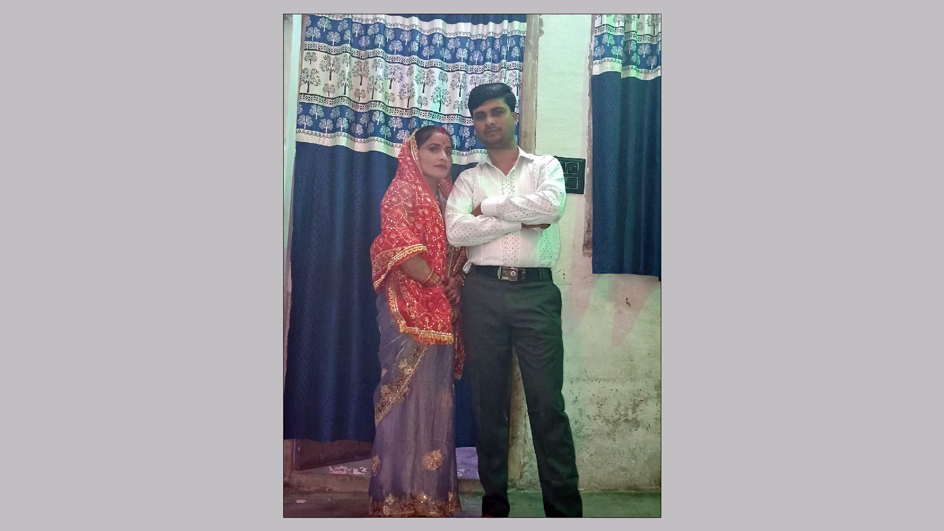
type("60")
key("Return")
Cut the whole arms-crossed photo, close its file without saving, and paste it onto the album sheet beside the window-grille photo.
key("ctrl+a")
key("ctrl+x")
key("ctrl+w")
key("Tab")
key("Return")
key("ctrl+minus")
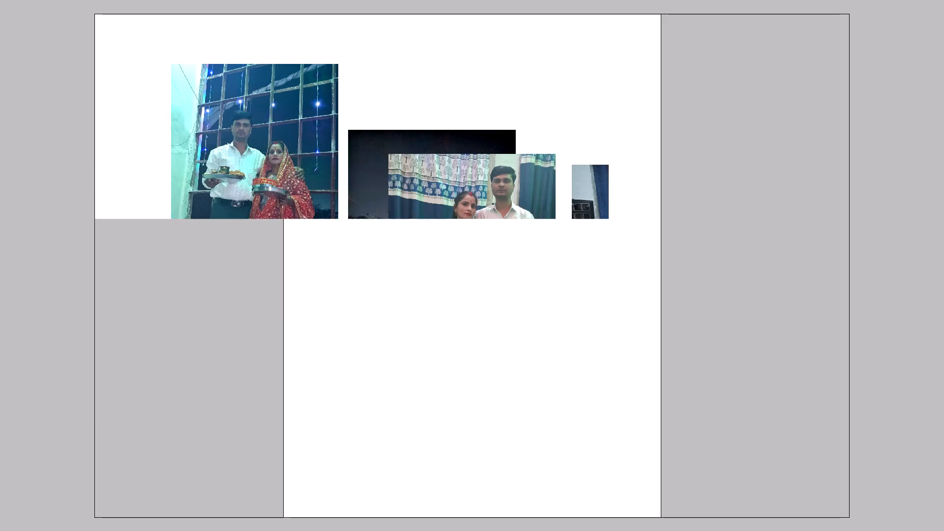
key("ctrl+v")
left_click_drag(493, 217, 380, 220)
Switch to the photo of the man standing sideways in front of the woman, run the lightening action and deselect.
key("ctrl+Tab")
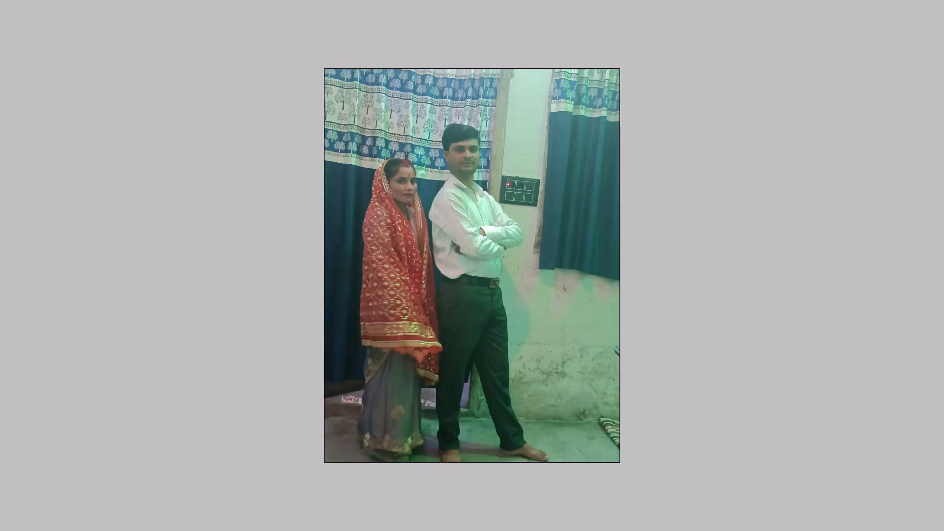
key("ctrl+0")
key("ctrl+0")
key("F6")
key("ctrl+0")
key("ctrl+0")
key("ctrl+d")
Apply Auto Tone and Auto Contrast to the sideways-standing couple photo, fading each to 90%.
key("ctrl+shift+l")
key("ctrl+shift+f")
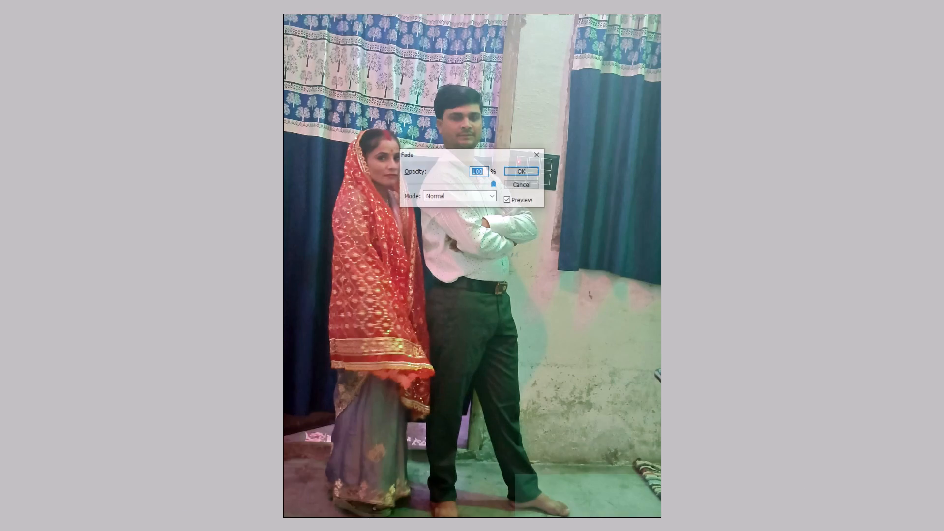
type("90")
key("Return")
key("ctrl+alt+shift+l")
key("ctrl+shift+f")
type("90")
key("Return")
Apply a Levels adjustment to the sideways-standing couple photo and fade it to 50%.
key("alt+i")
key("alt+a")
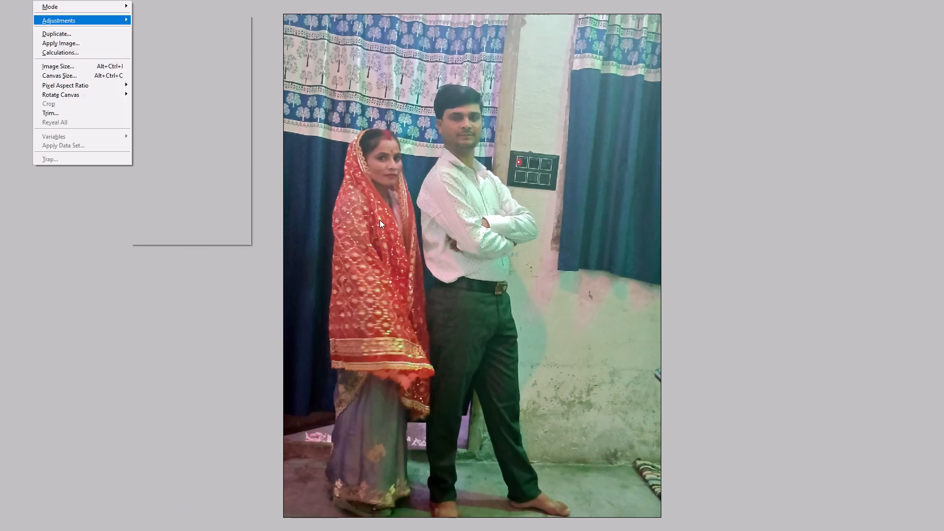
key("alt+l")
key("Return")
key("ctrl+shift+f")
type("50")
key("Return")
Cut the whole sideways-standing photo, close its file without saving, and paste it onto the album sheet among the central photos.
key("ctrl+a")
key("ctrl+x")
key("ctrl+w")
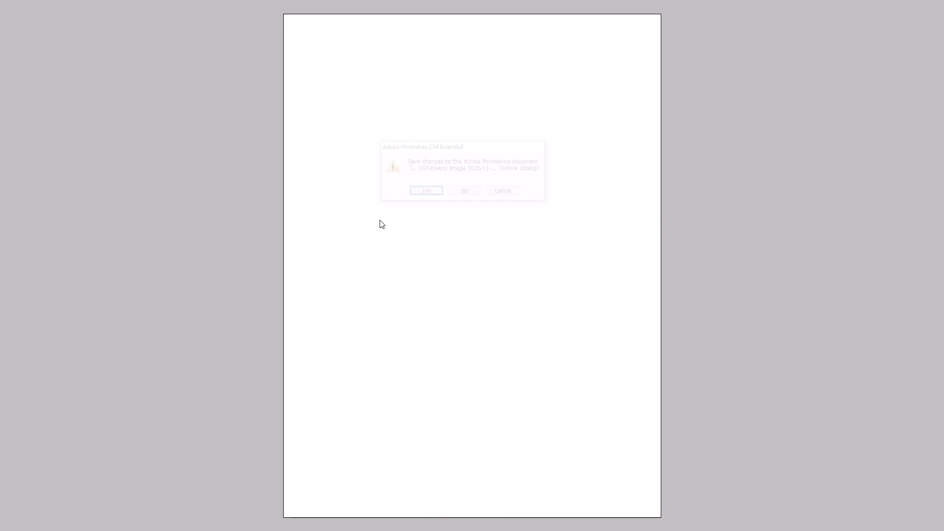
key("Tab")
key("Return")
key("ctrl+v")
left_click_drag(441, 219, 381, 208)
Switch to the photo of the woman leaning on the man's shoulder, run the lightening action and deselect.
key("ctrl+Tab")
key("ctrl+0")
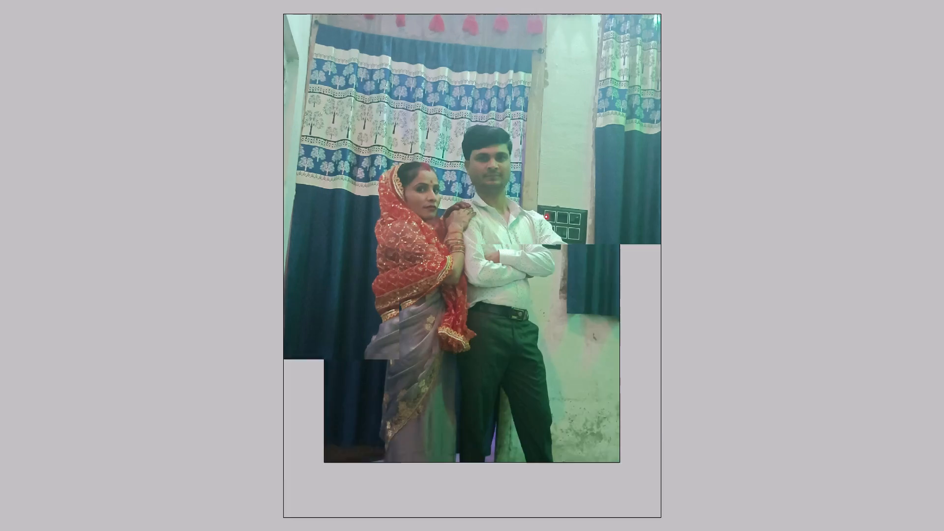
key("ctrl+0")
key("F6")
key("ctrl+0")
key("ctrl+0")
key("ctrl+d")
Apply Auto Tone and Auto Contrast to the shoulder-leaning couple photo, fading each to 90%.
key("ctrl+shift+l")
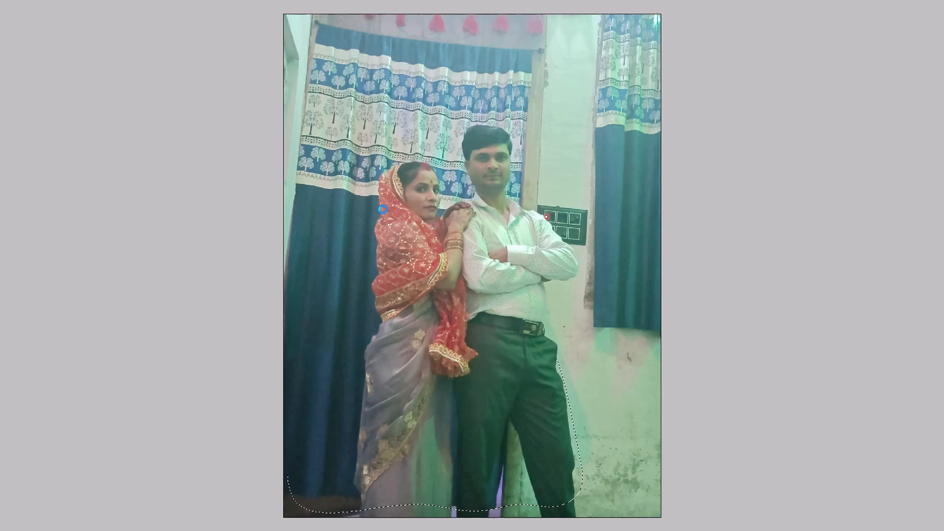
key("ctrl+shift+f")
type("90")
key("Return")
key("ctrl+alt+shift+l")
key("ctrl+shift+f")
key("9")
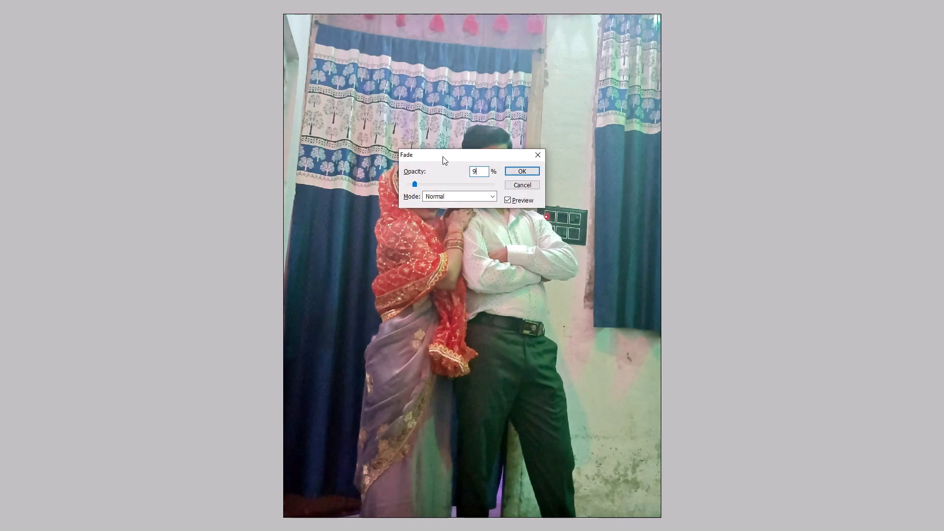
key("0")
key("Return")
Apply a Selective Color adjustment to the shoulder-leaning couple photo and fade it to 40%.
key("alt+i")
key("alt+a")
key("alt+s")
key("Return")
key("ctrl+shift+f")
type("40")
key("ctrl+Return")
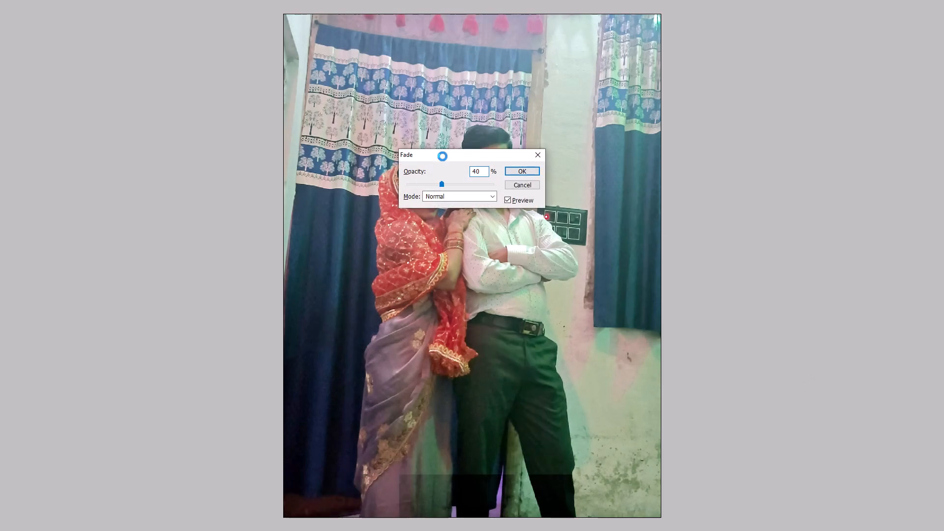
Cut the whole shoulder-leaning photo, close its file without saving, and paste it onto the album sheet's lower-left area.
key("ctrl+a")
key("ctrl+x")
key("ctrl+w")
key("Tab")
key("Return")
key("ctrl+minus")
key("ctrl+v")
left_click_drag(444, 199, 313, 263)
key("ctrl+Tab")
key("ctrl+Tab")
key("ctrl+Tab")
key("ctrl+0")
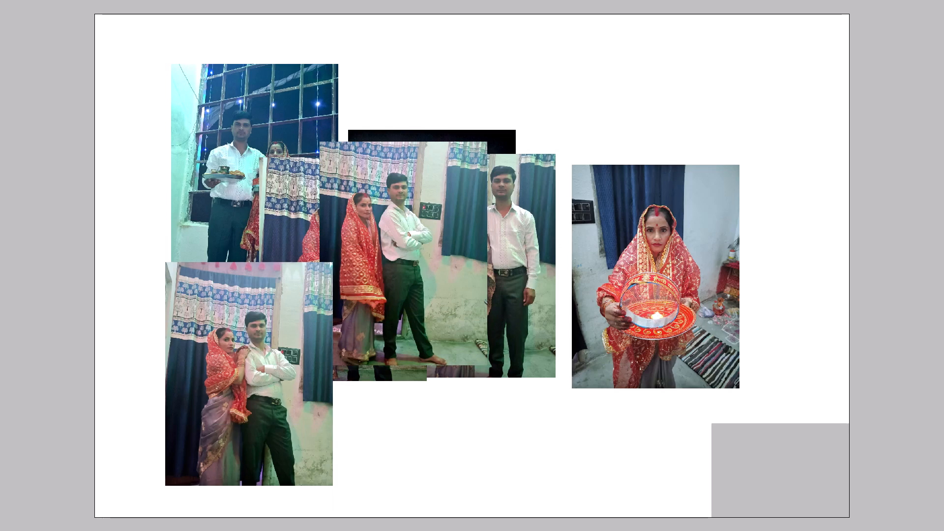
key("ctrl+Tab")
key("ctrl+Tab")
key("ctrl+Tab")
Move the window-grille couple photo into the album sheet's upper-left corner, leaving a narrow white margin.
key("v")
key("space")
left_click_drag(300, 265, 453, 250)
right_click_drag(405, 200, 399, 199)
right_click(381, 197)
left_click(391, 203)
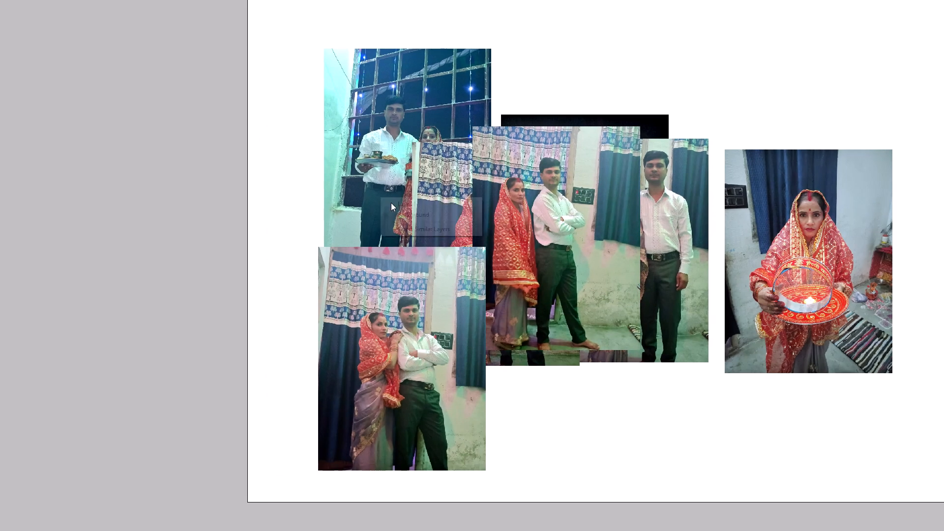
key("space")
left_click_drag(383, 198, 372, 267)
left_click_drag(366, 227, 295, 183)
key("ctrl+0")
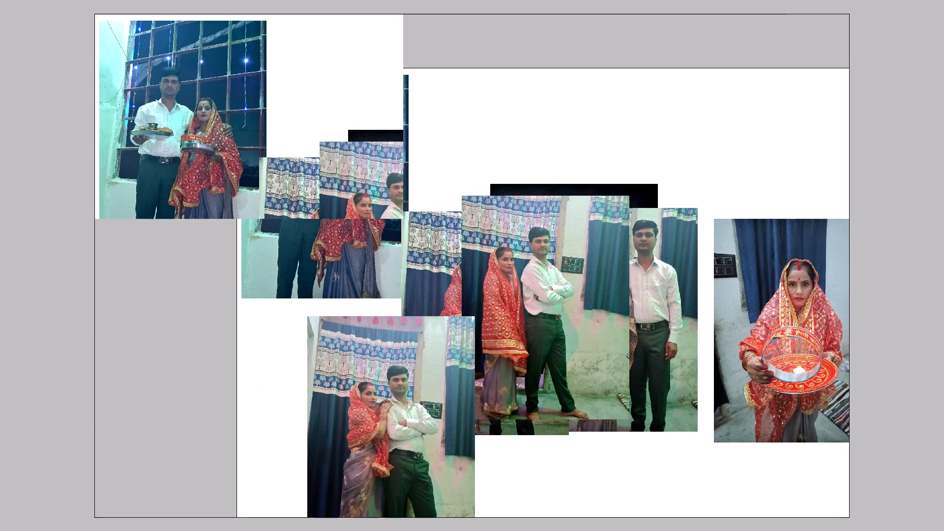
key("Up")
key("Up")
key("Right")
key("Right")
key("Up")
key("Up")
Move the shoulder-leaning couple photo directly below the window-grille photo, aligned with its left edge.
type("v")
key("space")
left_click_drag(278, 201, 399, 154)
right_click(339, 289)
left_click(359, 295)
left_click_drag(359, 295, 294, 278)
Enlarge the shoulder-leaning photo proportionally from its lower-right corner until it reaches the sheet's bottom margin.
key("space")
left_click_drag(294, 278, 315, 242)
key("ctrl+t")
left_click(406, 392, "shift")
left_click_drag(407, 385, 431, 408, "shift")
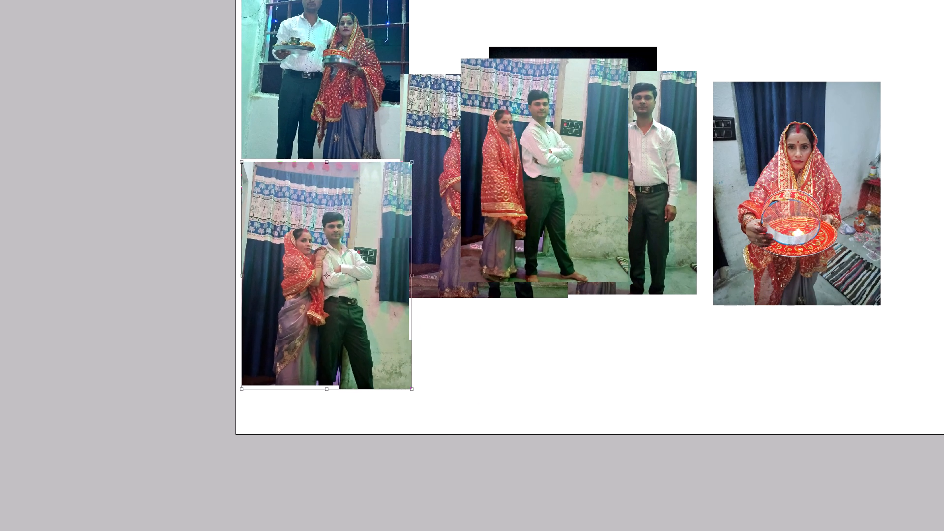
left_click_drag(431, 408, 447, 420, "shift")
key("shift+Return")
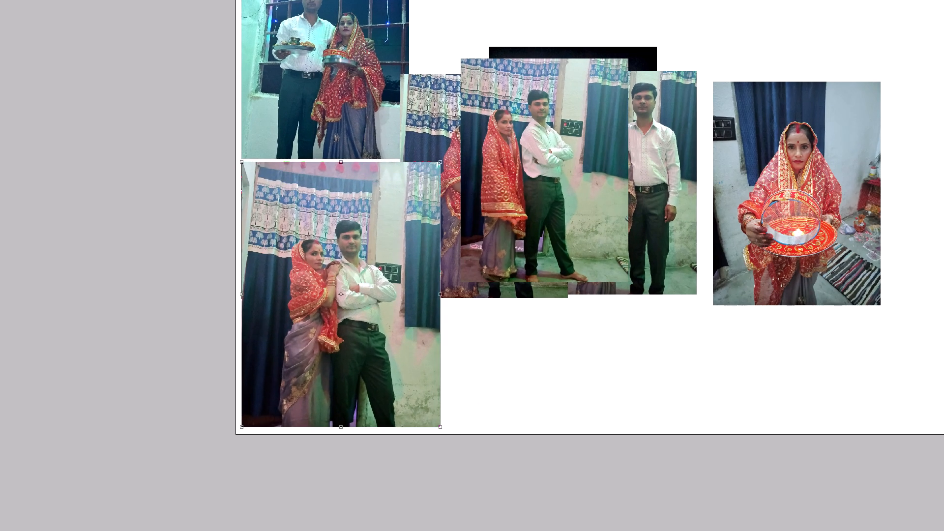
Move the photo of the woman holding the sieve and plate into the album sheet's upper-right corner, leaving a narrow margin.
key("ctrl+0")
key("ctrl+minus")
key("v")
right_click(613, 240)
left_click(631, 247)
left_click_drag(631, 247, 704, 122)
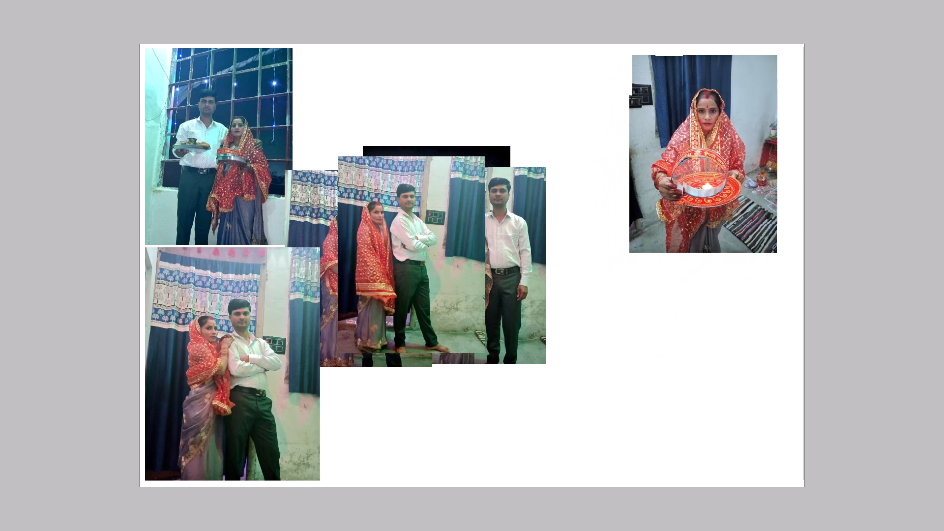
left_click_drag(704, 122, 722, 119)
key("Right")
key("Right")
key("Up")
Move the photo of the man with his arm around the woman below the sieve photo on the sheet's right side.
key("v")
key("space")
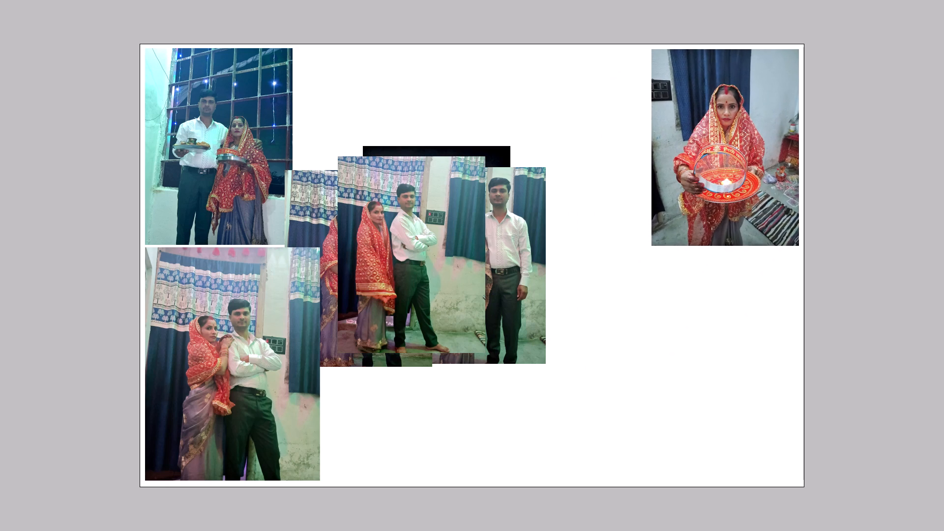
left_click_drag(542, 212, 501, 160)
right_click(447, 210)
left_click(457, 215)
left_click_drag(458, 217, 713, 300)
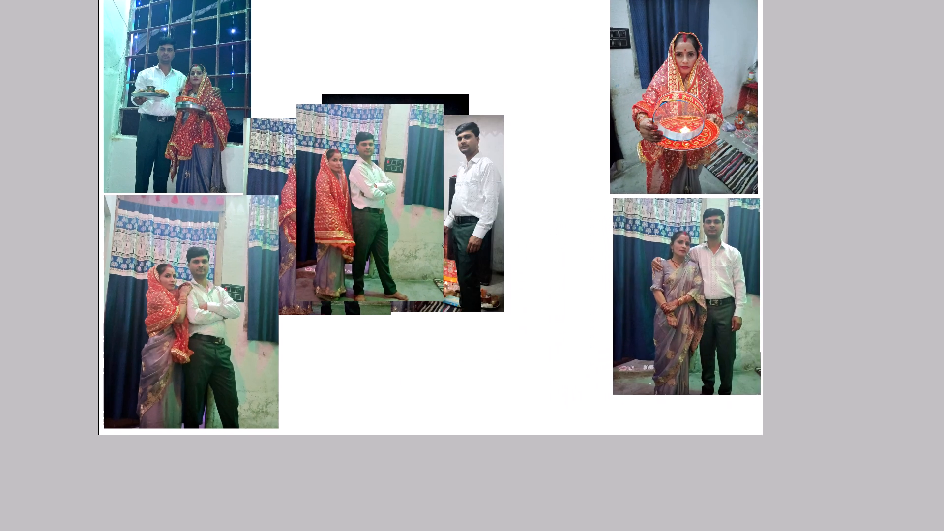
left_click_drag(713, 300, 708, 298)
key("ctrl+t")
key("Escape")
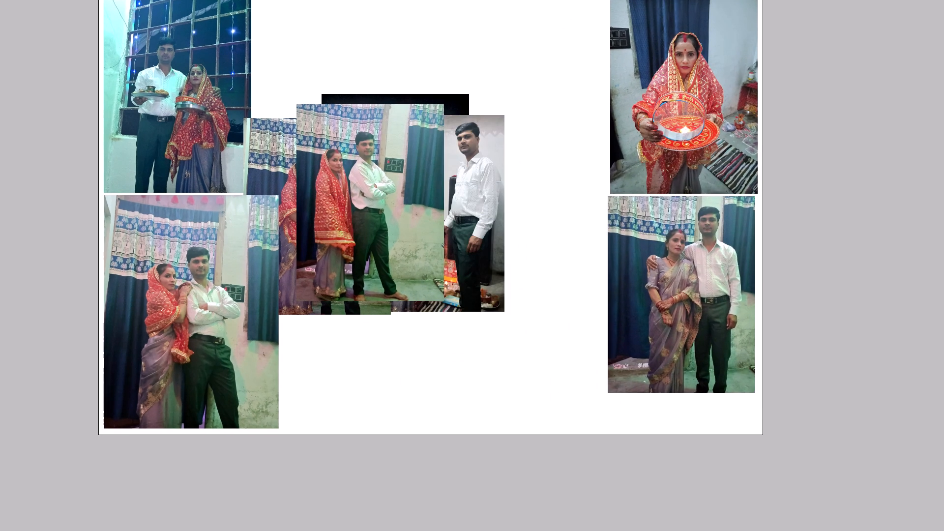
Shift the arm-around-shoulder couple photo down into the sheet's lower-right corner, leaving a narrow margin.
key("space")
left_click_drag(626, 216, 616, 285)
right_click(616, 341)
left_click(622, 345)
left_click_drag(631, 286, 630, 296, "shift")
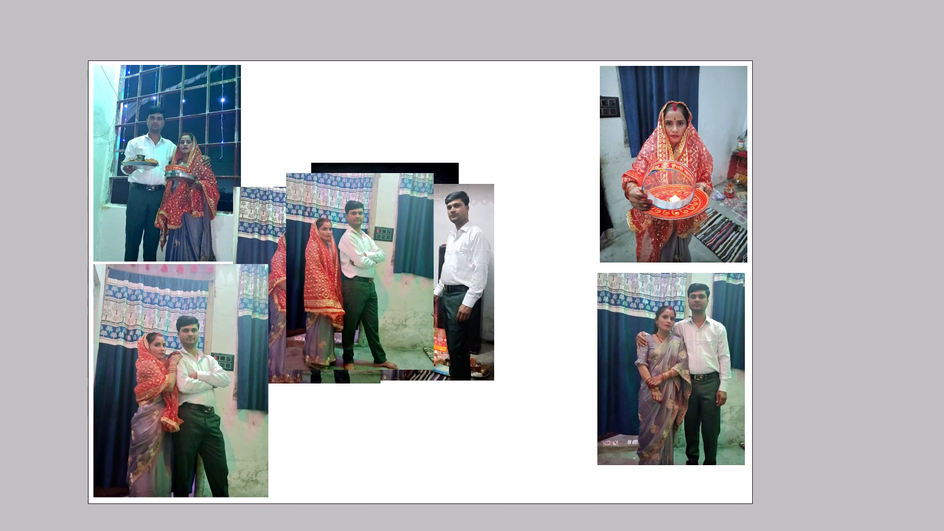
left_click_drag(630, 296, 632, 320, "shift")
key("shift+Down")
key("shift+Right")
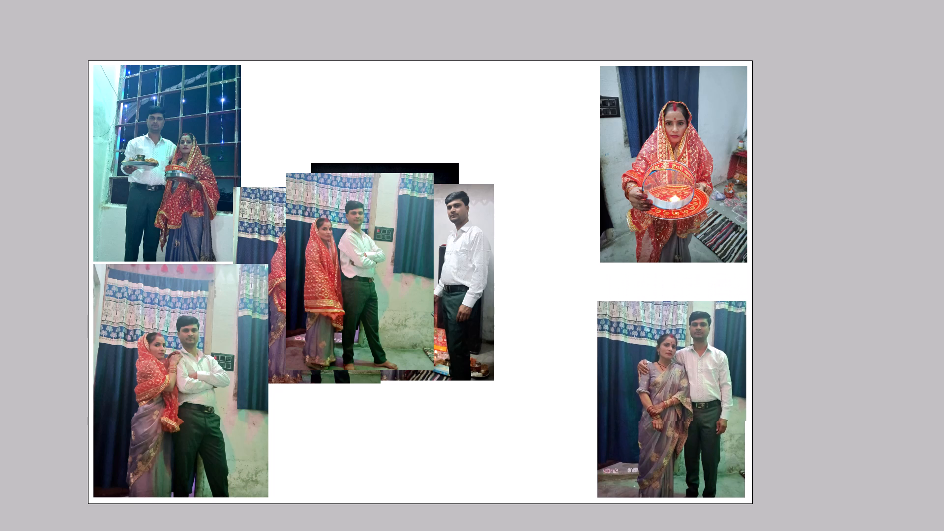
key("shift+Down")
Enlarge the woman-with-sieve photo from its lower-left corner until it nearly meets the couple photo below.
key("v")
right_click(620, 208)
left_click(628, 209)
left_click(630, 214)
key("ctrl+t")
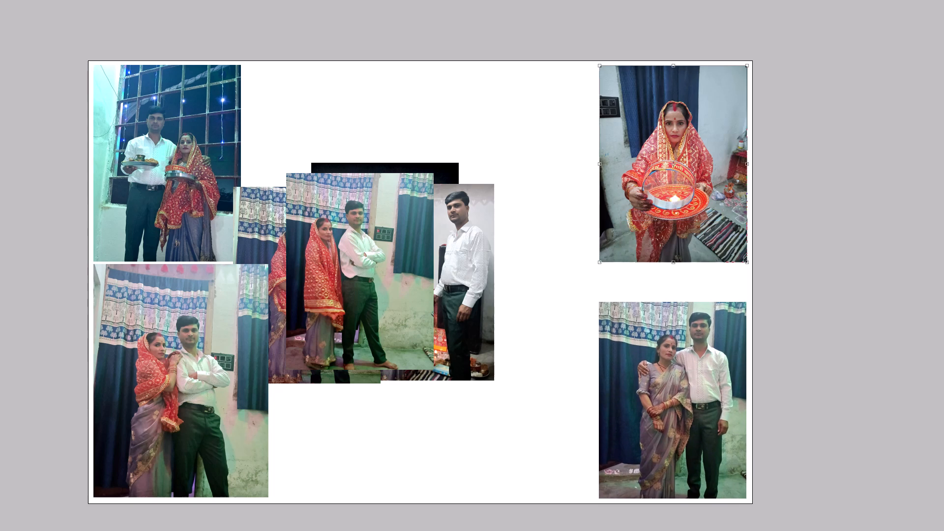
left_click_drag(598, 263, 584, 309, "shift")
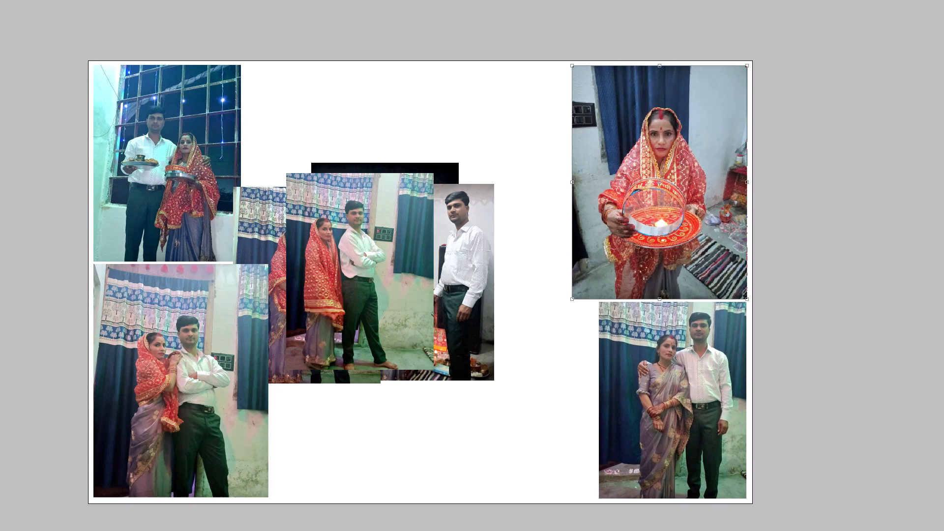
key("Return")
Move the photo of the red-shawled woman beside the barefoot man into the bottom row, just left of the arm-around-shoulder photo.
key("v")
key("space")
left_click_drag(488, 335, 515, 258)
right_click(385, 239)
left_click(413, 252)
left_click_drag(391, 250, 562, 359)
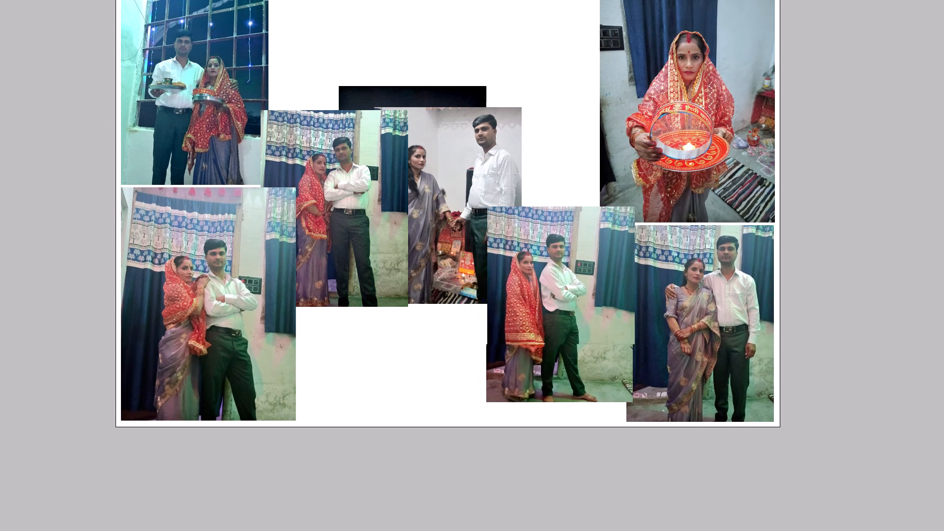
left_click_drag(562, 359, 553, 379)
Move the curtain-backdrop photo of the woman leaning on the man with crossed arms into the top row beside the window-grille photo.
key("space")
left_click_drag(437, 208, 454, 242)
right_click(390, 249)
left_click(393, 251)
left_click_drag(373, 252, 388, 132)
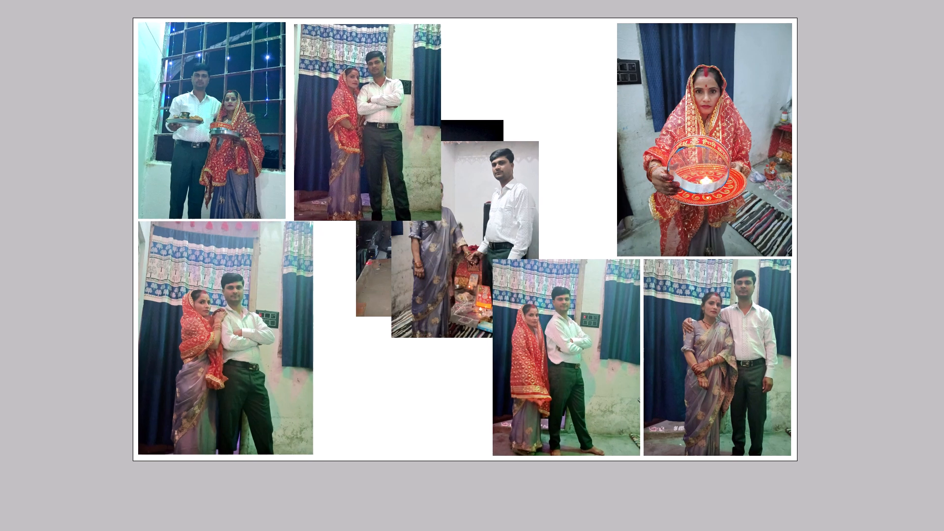
left_click_drag(388, 132, 386, 132)
Move the photo of the couple holding hands into the bottom row's gap, right of the large crossed-arms couple photo.
right_click_drag(474, 236, 476, 241)
left_click(484, 246)
left_click_drag(474, 247, 402, 339)
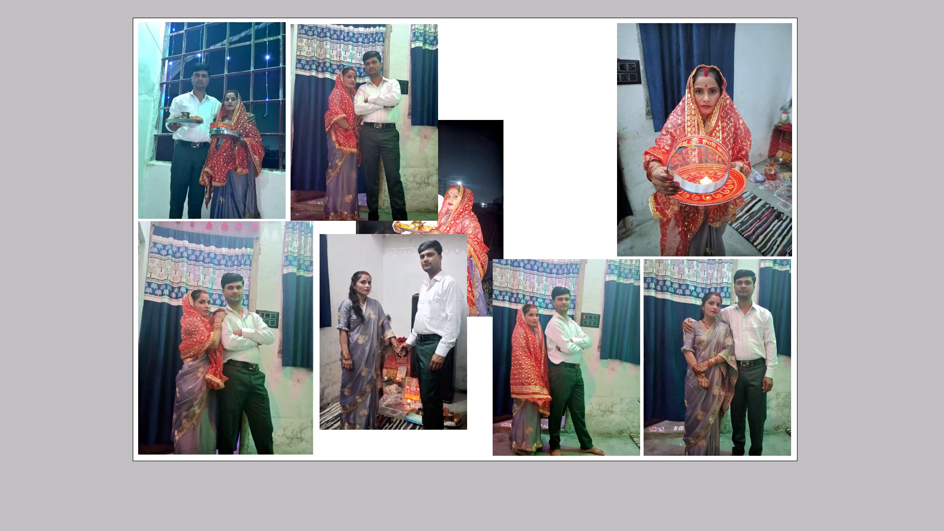
left_click_drag(402, 339, 402, 336)
Move the night-time couple photo into the top row between the curtain-backdrop couple and the woman with the sieve.
right_click(468, 202)
left_click(473, 205)
left_click_drag(474, 206, 579, 117)
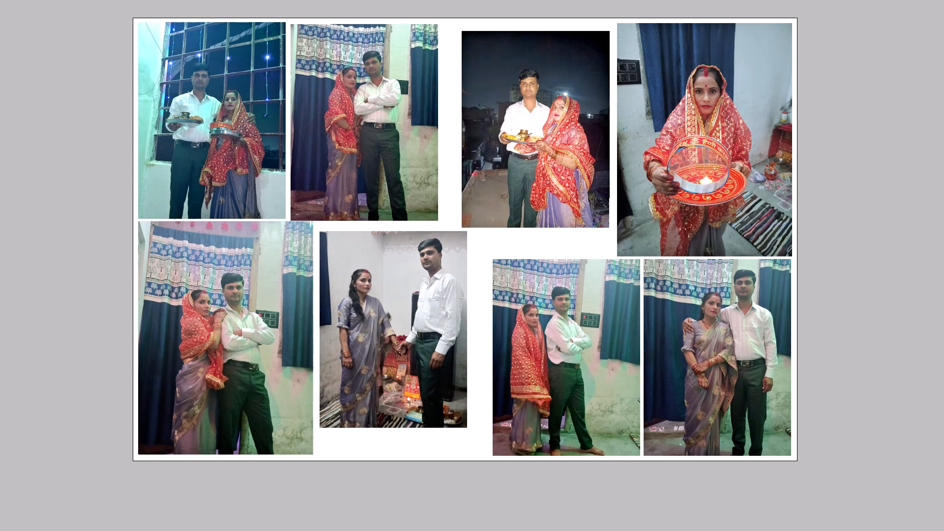
left_click_drag(579, 117, 563, 111)
Enlarge the night-time couple photo from its lower corners until it fills the top-row gap and reaches behind its neighbours.
key("ctrl+0")
key("ctrl+t")
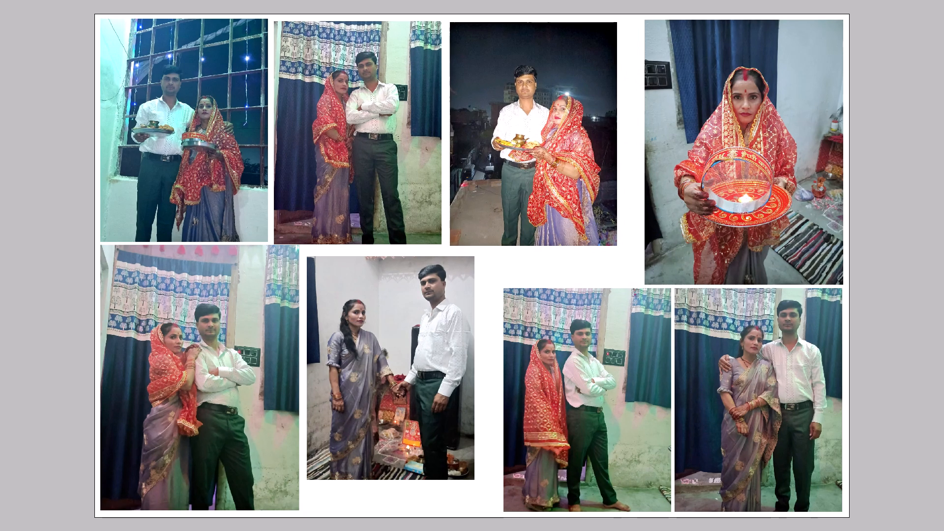
type("v")
key("space")
key("ctrl+t")
left_click_drag(616, 246, 650, 288, "shift")
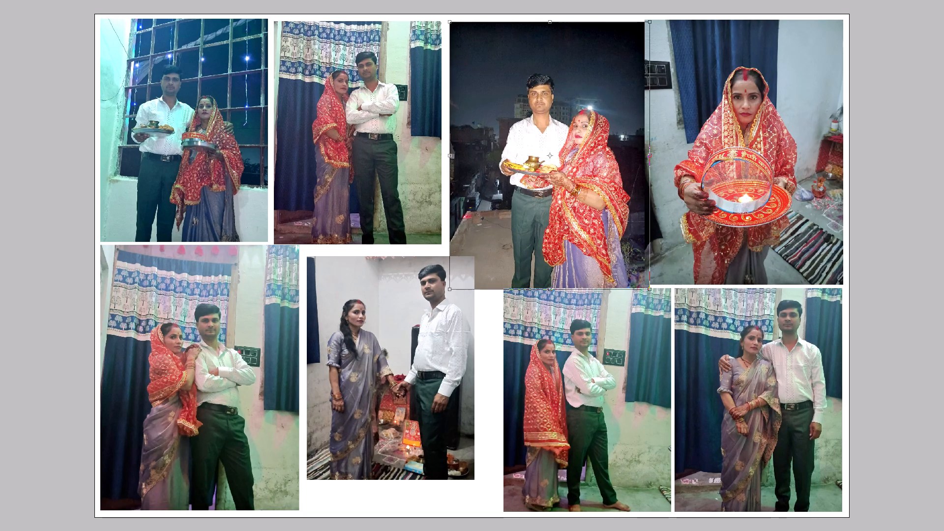
left_click_drag(452, 285, 386, 317, "shift")
key("Return")
Rotate the enlarged night-time couple photo slightly clockwise.
key("ctrl+minus")
key("v")
key("ctrl+space")
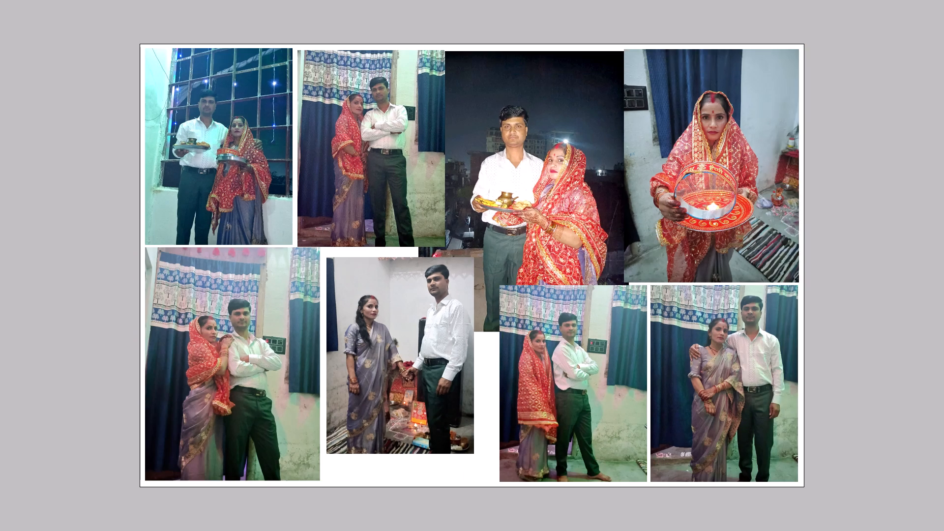
left_click_drag(550, 95, 602, 202, "ctrl")
key("ctrl+0")
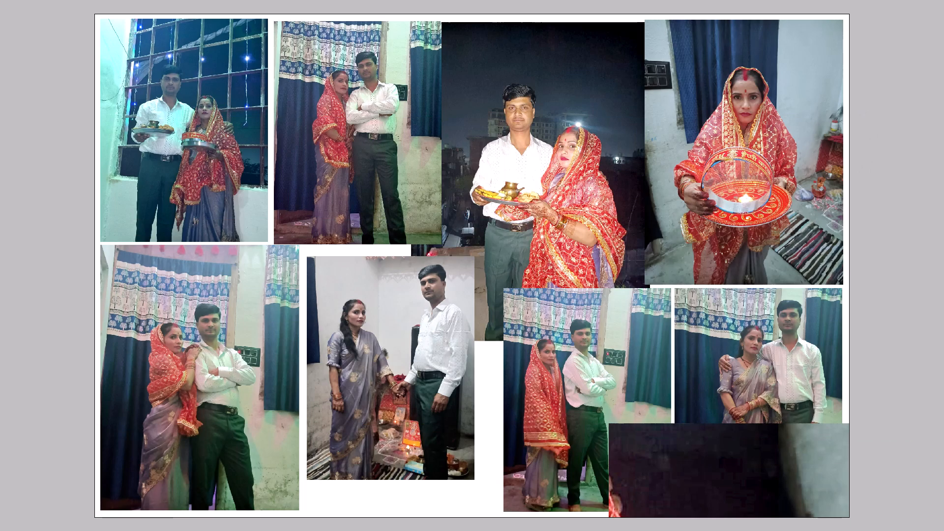
key("ctrl+minus")
key("v")
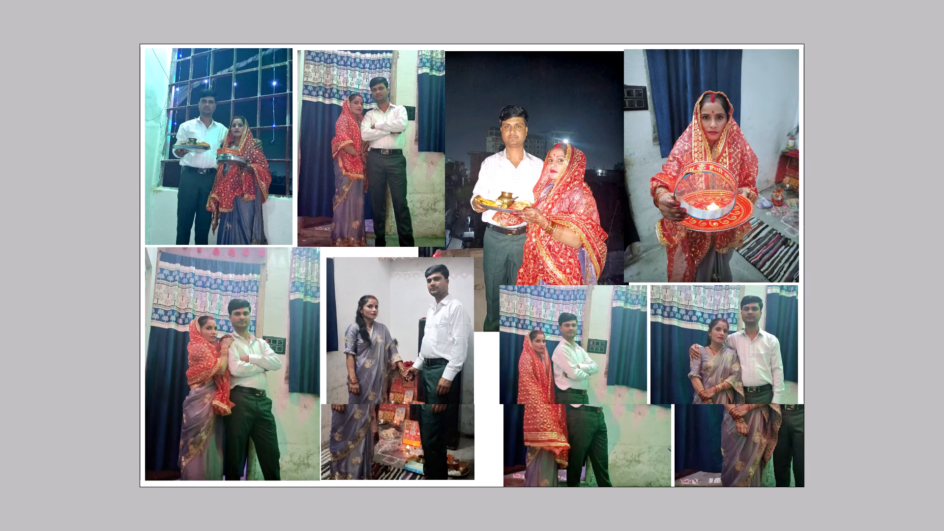
right_click(607, 224)
left_click(625, 231)
key("ctrl+t")
left_click_drag(709, 259, 708, 266)
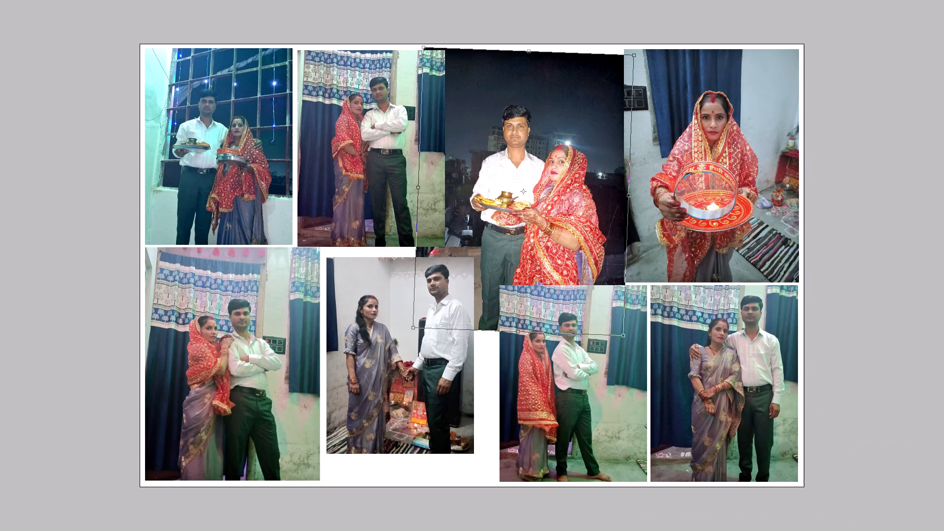
key("Return")
Cut the slanted top edge and the strip behind the sieve photo off the night-time couple photo.
key("m")
key("space")
left_click_drag(568, 105, 568, 145)
left_click_drag(349, 68, 757, 159)
left_click_drag(635, 113, 630, 99)
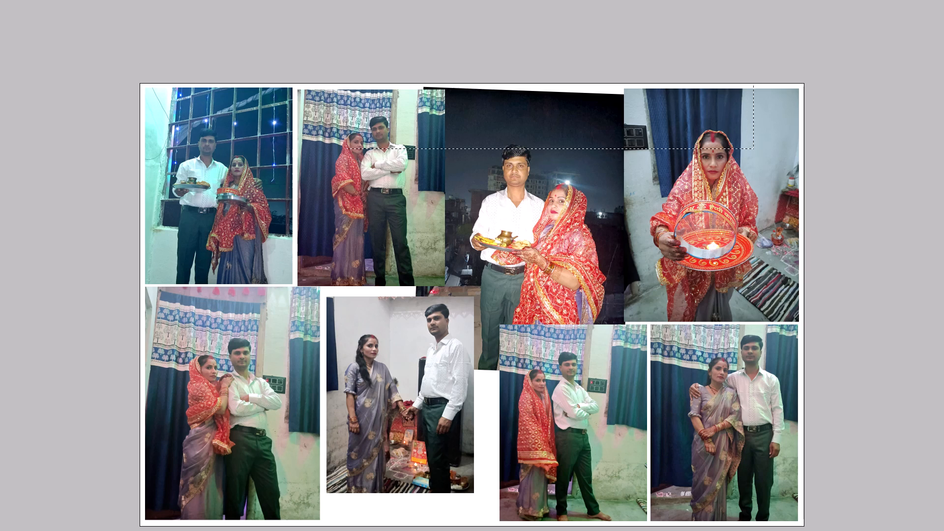
left_click_drag(630, 99, 613, 57)
key("Delete")
left_click(617, 206)
left_click_drag(623, 78, 797, 510)
key("Delete")
left_click(519, 236)
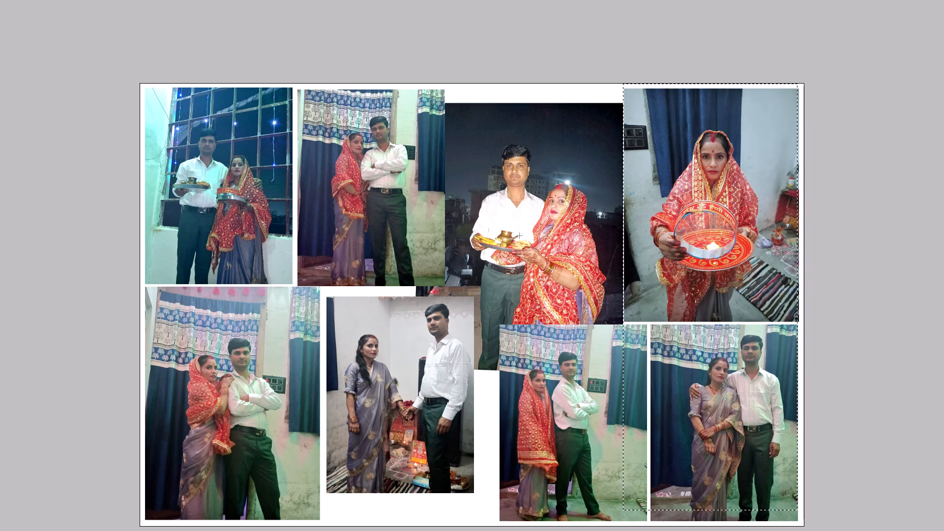
Trim straight strips off the left and bottom edges of the night-time couple photo.
left_click_drag(418, 74, 499, 398)
left_click_drag(456, 353, 385, 352)
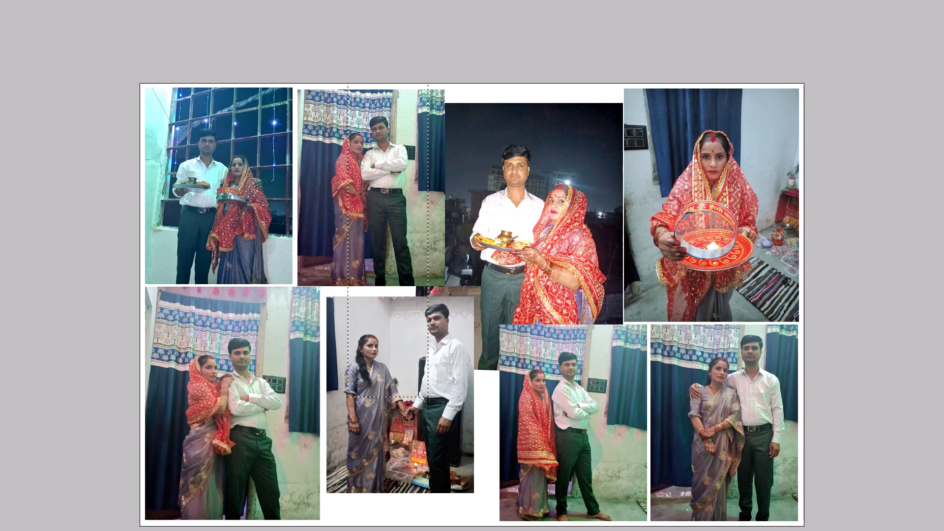
left_click_drag(385, 352, 385, 355)
key("Delete")
left_click(457, 341)
left_click_drag(416, 363, 712, 438)
left_click_drag(599, 398, 593, 392)
key("Delete")
left_click(581, 305)
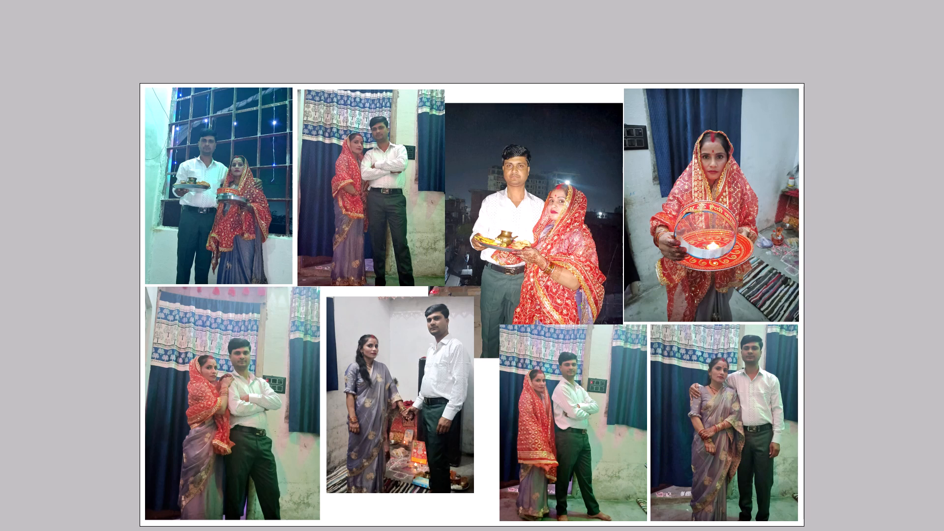
Move the night-time couple photo up level with the top row and slightly left, leaving a gap before the sieve photo.
key("v")
key("v")
key("v")
left_click_drag(580, 252, 579, 241, "shift")
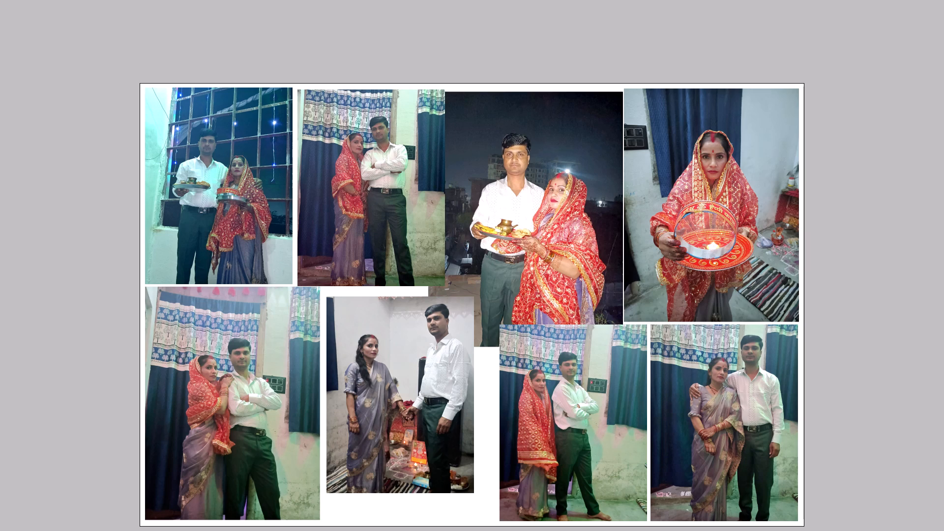
key("shift+Up")
key("shift+Up")
key("shift+Left")
key("shift+Left")
key("v")
key("ctrl+minus")
key("v")
key("space")
key("m")
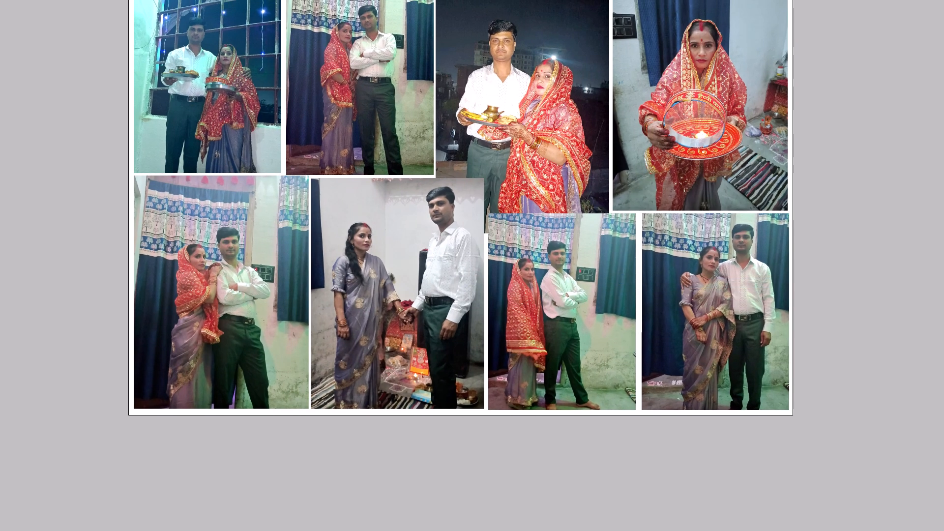
Nudge the bottom-row photo of the red-shawled woman and barefoot man slightly right to even out its side gaps.
right_click(612, 278)
left_click(623, 280)
key("shift+Right")
key("Right")
key("Right")
Nudge the hand-holding couple photo slightly right to even out the gaps on both sides.
key("ctrl+0")
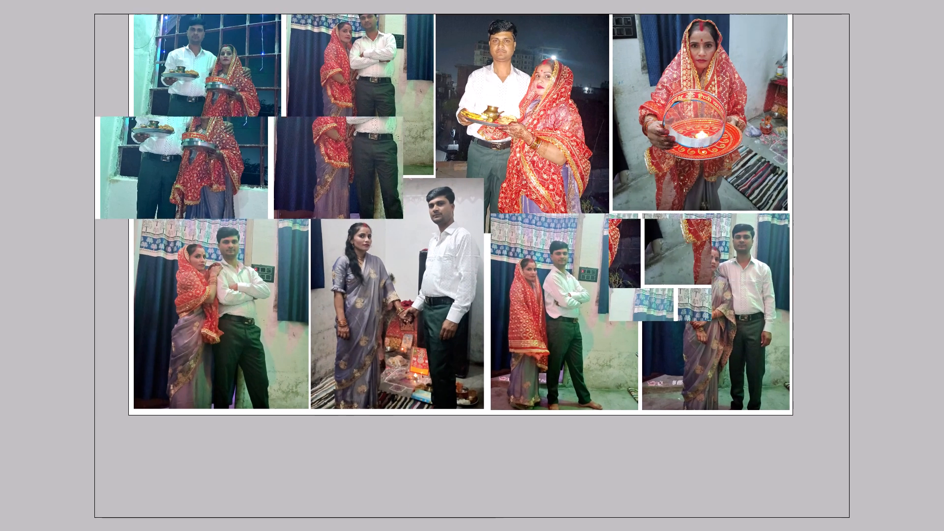
key("space")
left_click_drag(444, 338, 486, 250)
right_click(457, 270)
left_click(467, 275)
key("shift+Right")
key("Right")
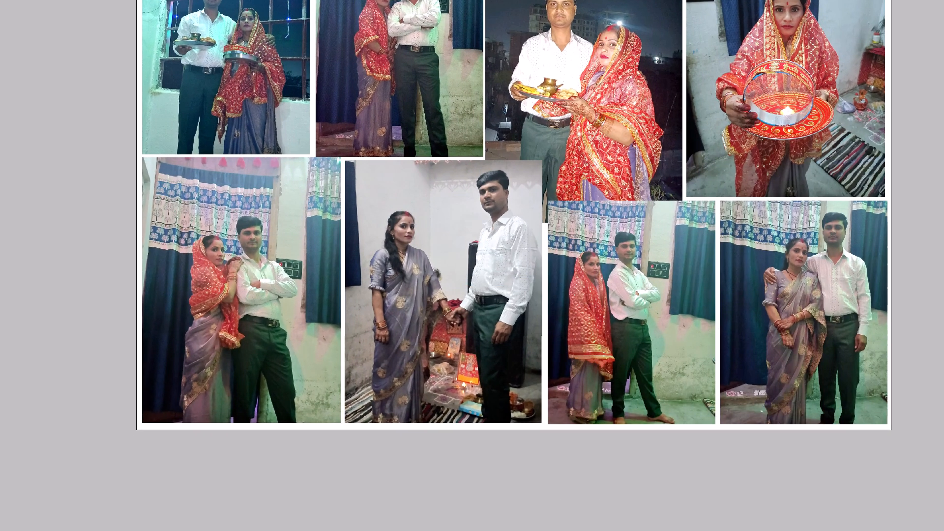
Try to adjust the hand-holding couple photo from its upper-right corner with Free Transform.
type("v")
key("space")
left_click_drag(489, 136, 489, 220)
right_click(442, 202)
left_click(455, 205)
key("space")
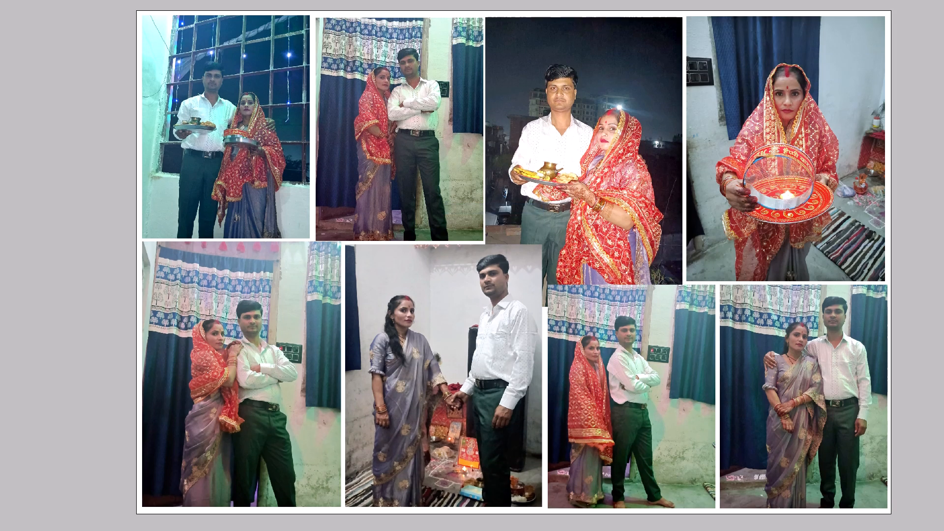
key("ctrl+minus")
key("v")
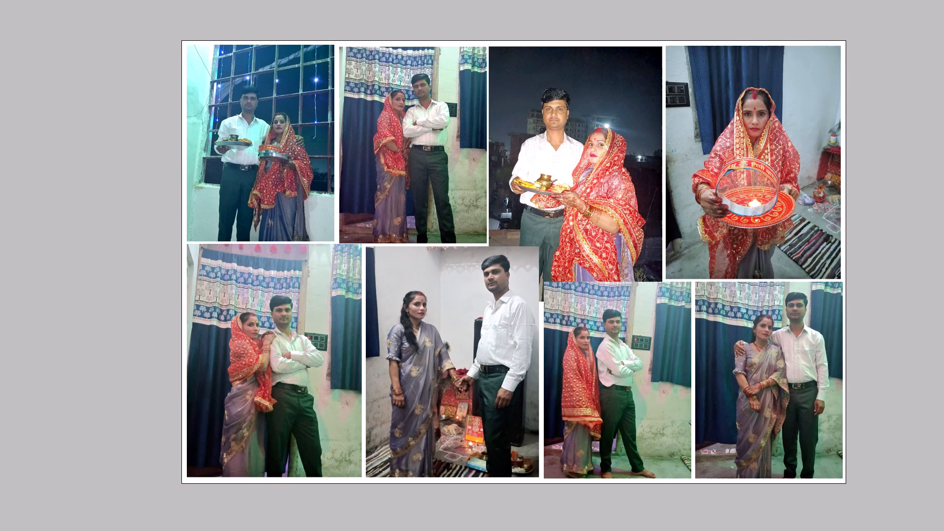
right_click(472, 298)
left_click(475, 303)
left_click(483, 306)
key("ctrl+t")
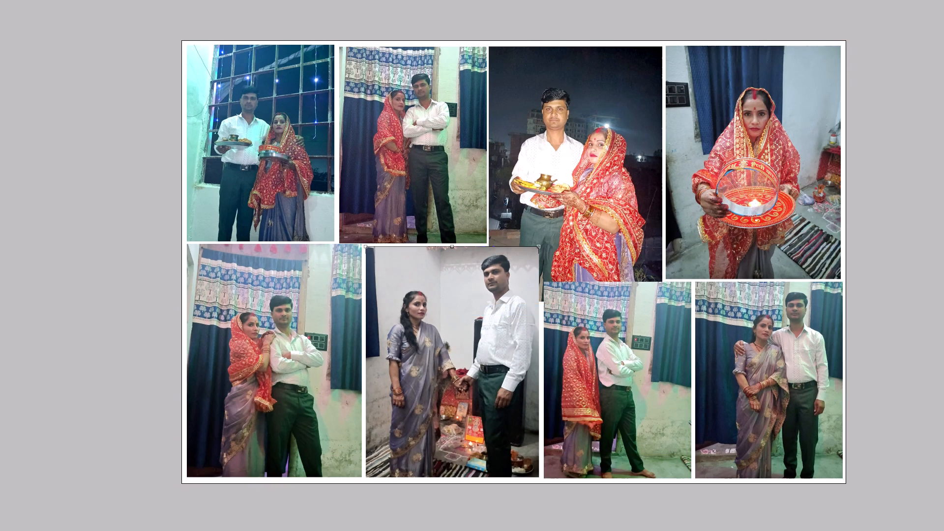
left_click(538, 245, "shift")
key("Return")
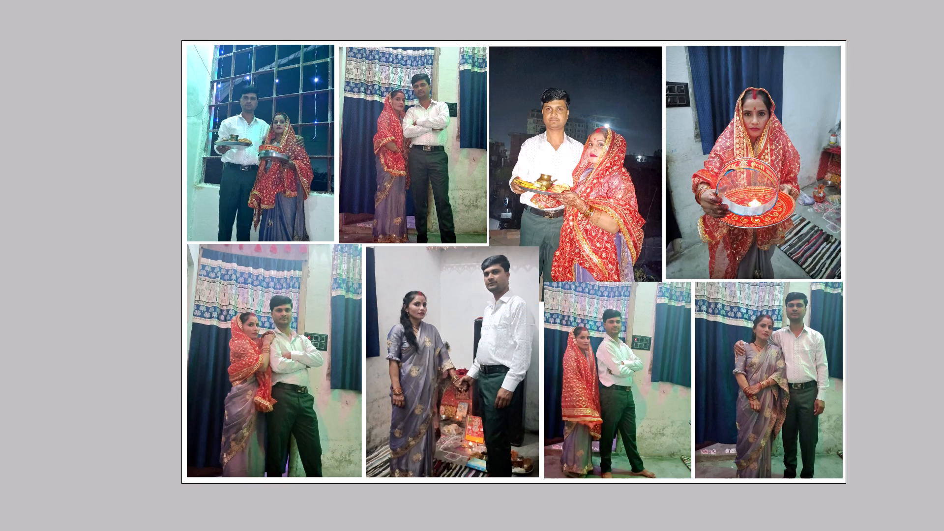
Shrink the night-sky couple photo in the top row with Free Transform from its lower-left corner.
key("v")
right_click(545, 241)
left_click(551, 241)
right_click(554, 242)
left_click(559, 246)
key("ctrl+t")
left_click_drag(485, 305, 501, 283, "shift")
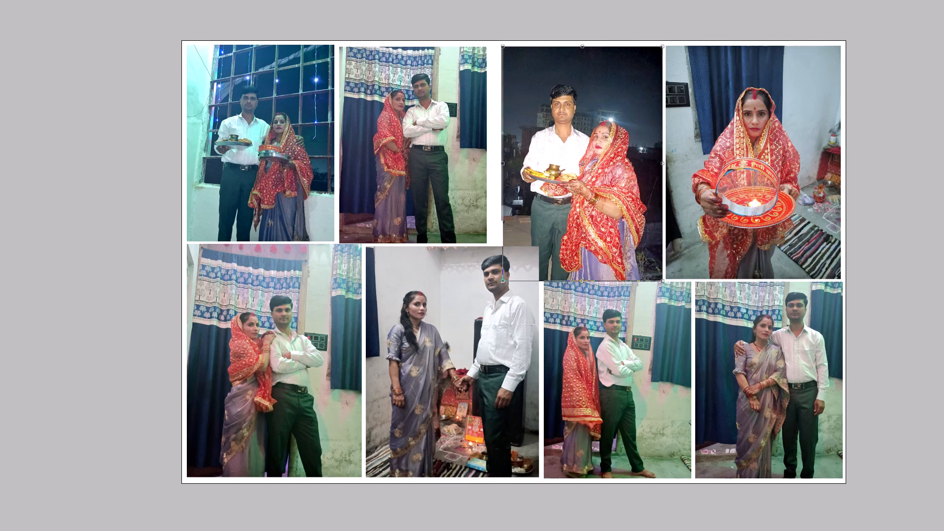
left_click_drag(501, 283, 503, 281, "shift")
key("Return")
key("v")
key("space")
key("space")
key("space")
key("space")
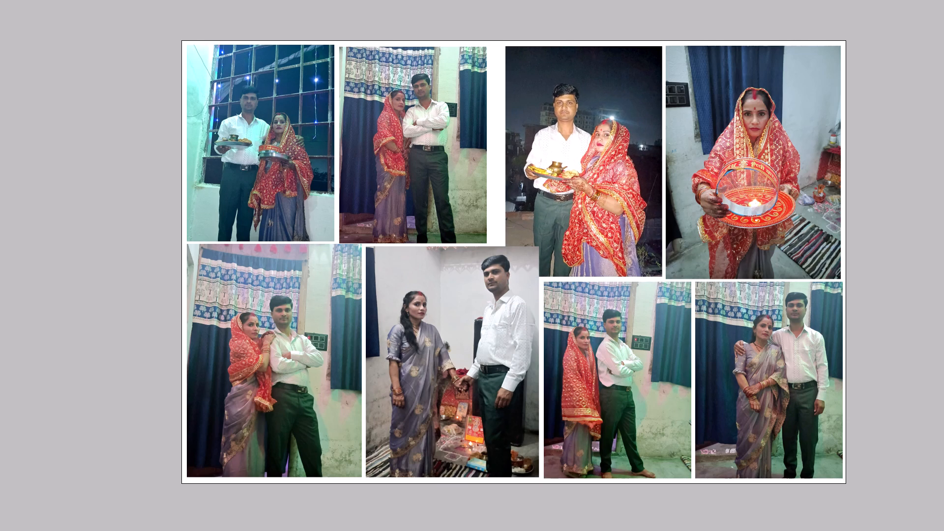
Move the night-sky couple photo right until its left edge lines up with the bottom-row red-shawl couple photo.
right_click(500, 301)
left_click(505, 303)
right_click(580, 222)
left_click(600, 230)
key("space")
key("space")
key("space")
key("space")
key("space")
key("space")
key("space")
left_click_drag(600, 230, 581, 235)
left_click_drag(562, 232, 577, 231, "shift")
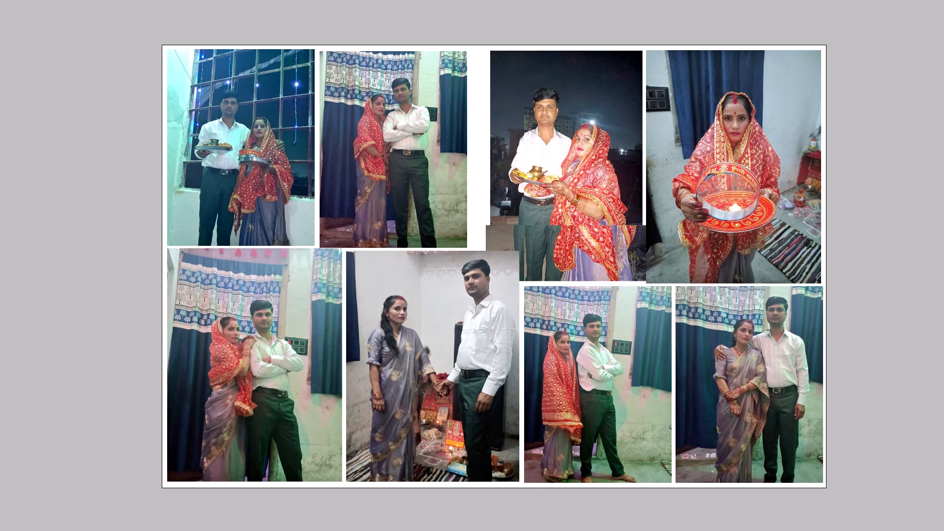
left_click_drag(577, 231, 600, 223, "shift")
Enlarge the top-row arms-crossed couple photo to fill the gap beside the night photo and send it behind the others.
right_click(432, 201)
left_click(443, 206)
key("space")
left_click_drag(451, 222, 479, 239)
key("ctrl+t")
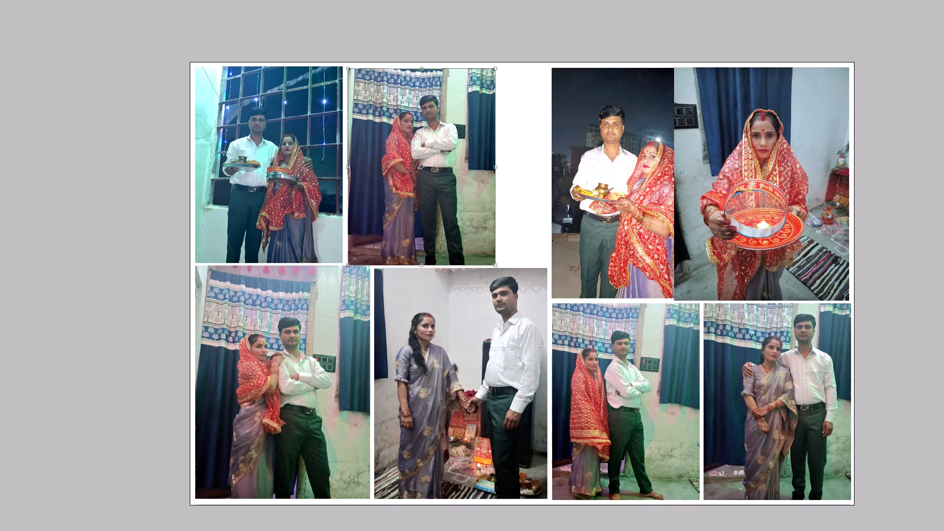
left_click_drag(497, 265, 548, 337, "shift")
key("Return")
key("ctrl+shift+bracketleft")
Move the enlarged arms-crossed couple photo up to the sheet's top edge.
key("v")
key("space")
left_click_drag(489, 324, 487, 293)
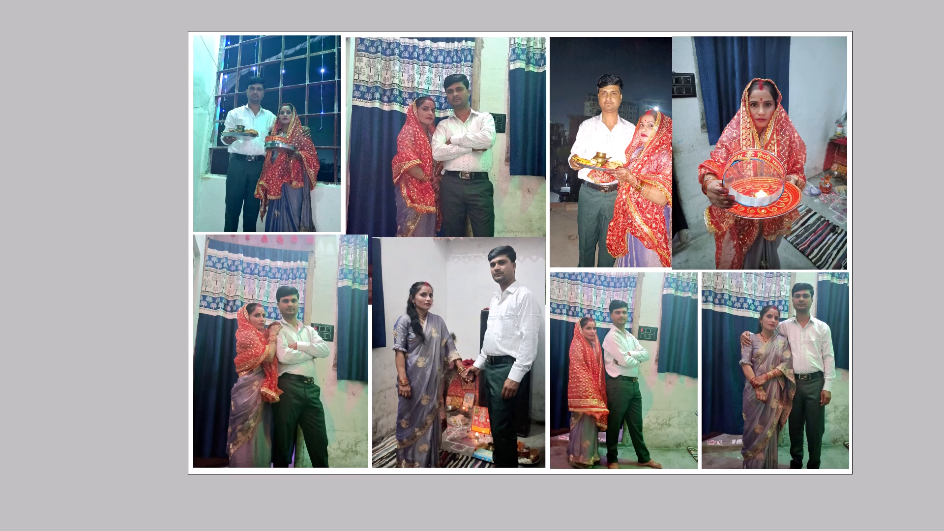
left_click_drag(487, 283, 490, 260, "shift")
Trim a vertical strip off each side of the photo of the woman holding the sieve using rectangular selections.
key("v")
key("space")
left_click_drag(628, 247, 592, 252)
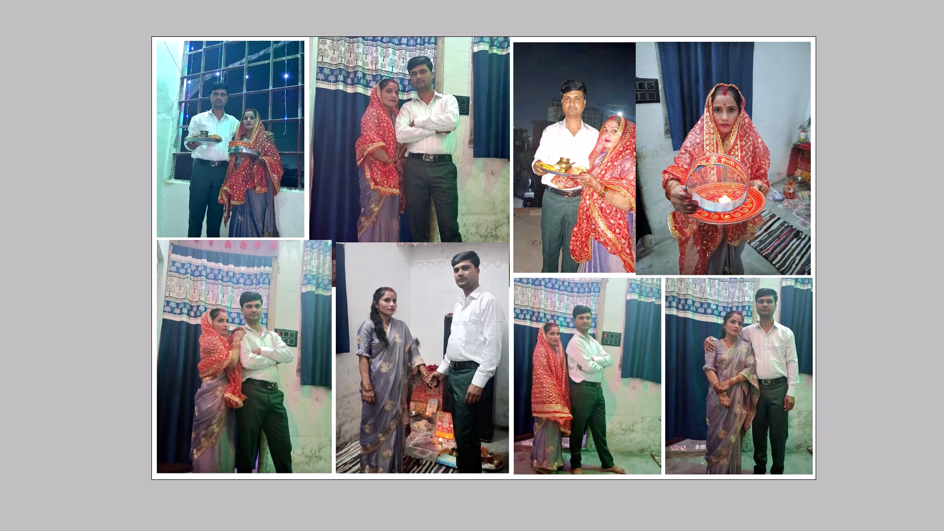
right_click(589, 230)
right_click(686, 200)
left_click(706, 206)
key("space")
left_click_drag(698, 206, 609, 232)
key("m")
key("m")
left_click_drag(701, 48, 757, 293)
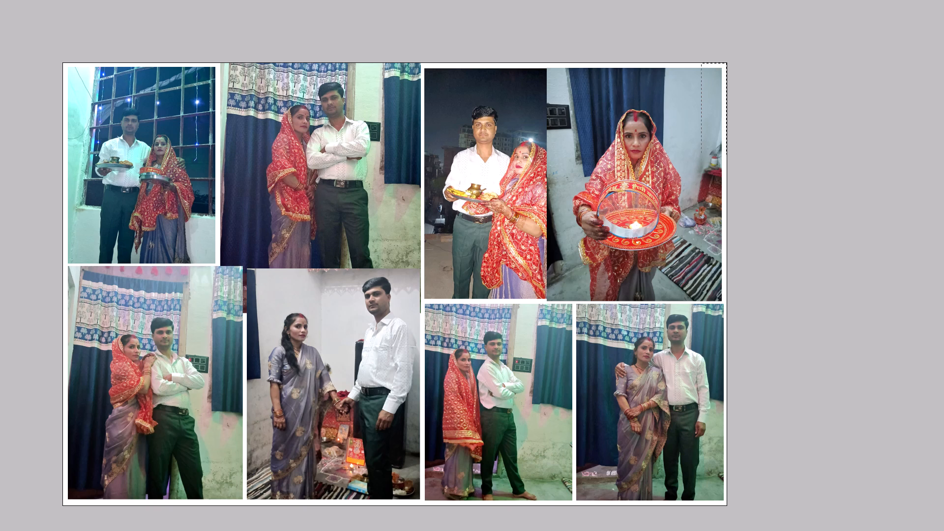
left_click_drag(757, 293, 778, 438)
key("Delete")
left_click(626, 182)
left_click_drag(525, 60, 566, 349)
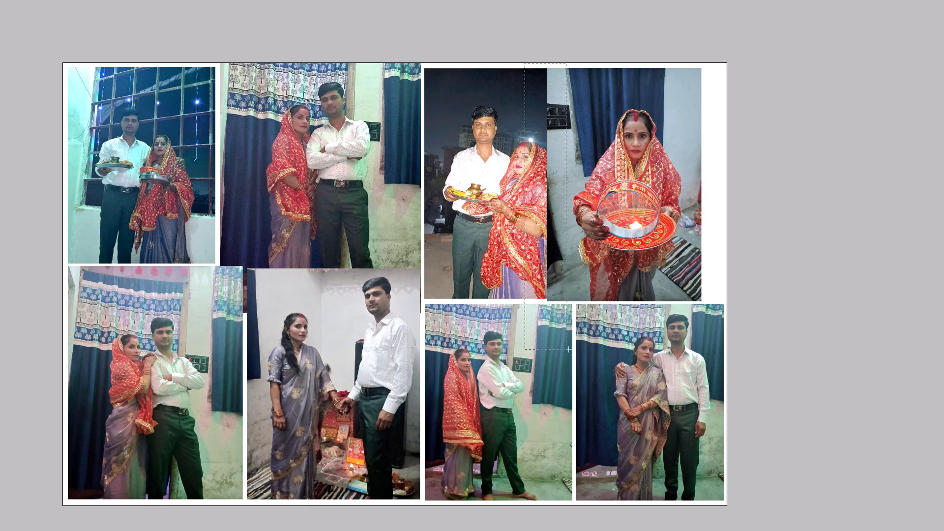
left_click_drag(566, 349, 558, 348)
key("Delete")
left_click(600, 272)
Move the trimmed sieve photo right to the sheet margin and trim the thin sliver along its left edge.
key("v")
left_click_drag(611, 251, 631, 250, "shift")
key("space")
key("m")
left_click_drag(557, 30, 580, 360)
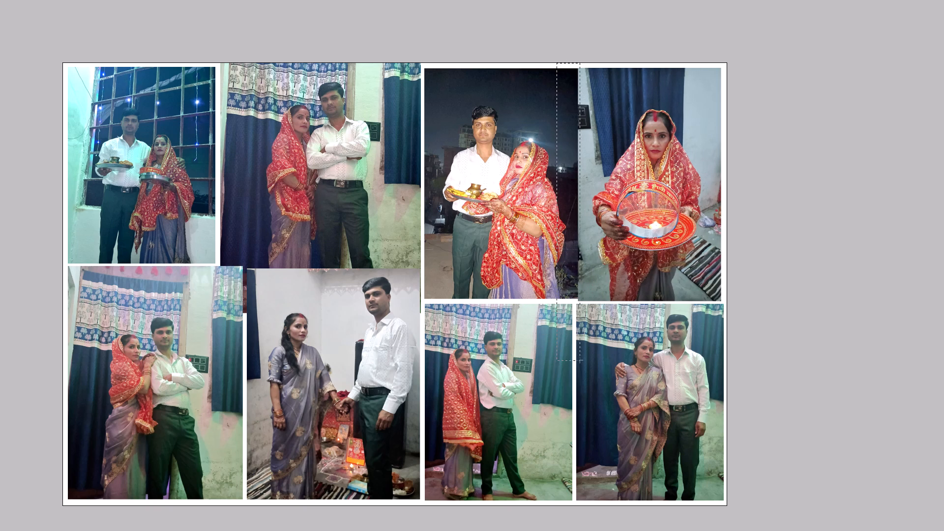
left_click_drag(580, 360, 579, 362)
key("Delete")
left_click(596, 253)
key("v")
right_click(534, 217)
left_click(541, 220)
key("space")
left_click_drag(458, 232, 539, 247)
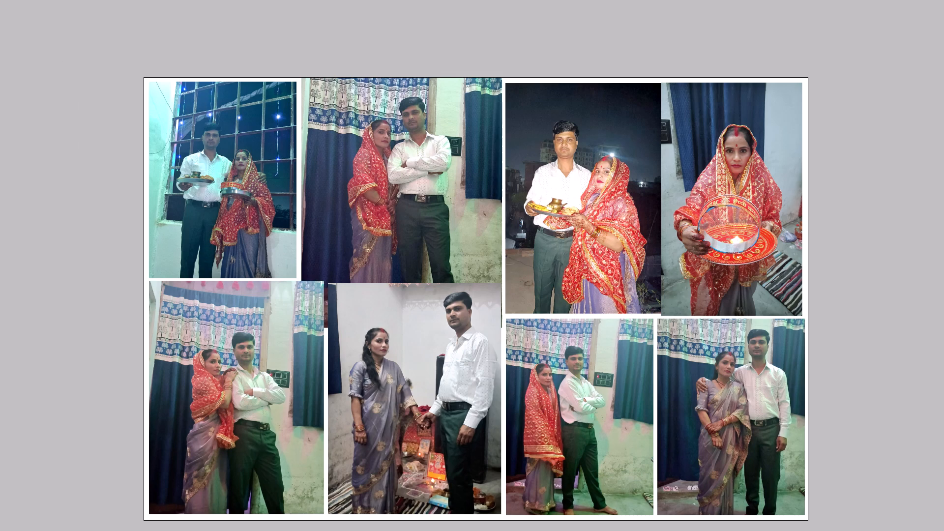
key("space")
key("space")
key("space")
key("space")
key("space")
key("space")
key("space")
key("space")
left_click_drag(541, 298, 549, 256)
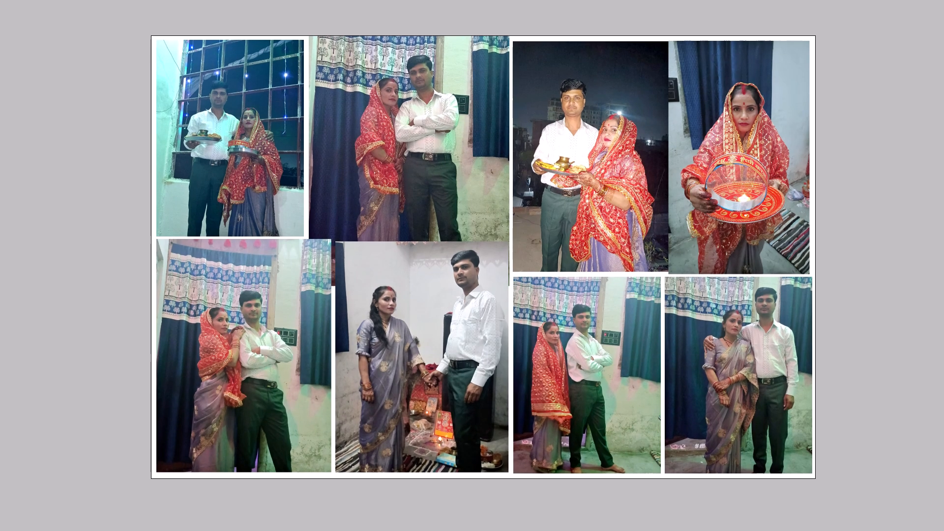
Slightly enlarge the bottom-row red-shawl couple photo (Layer 7) from its upper-left corner with Free Transform.
right_click(576, 315)
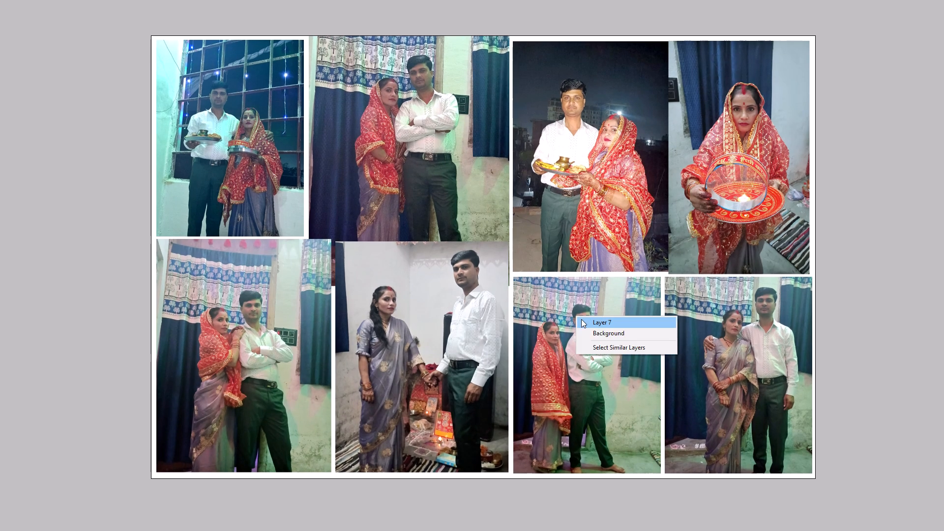
left_click(581, 319)
key("ctrl+t")
key("space")
left_click_drag(479, 232, 577, 327, "ctrl")
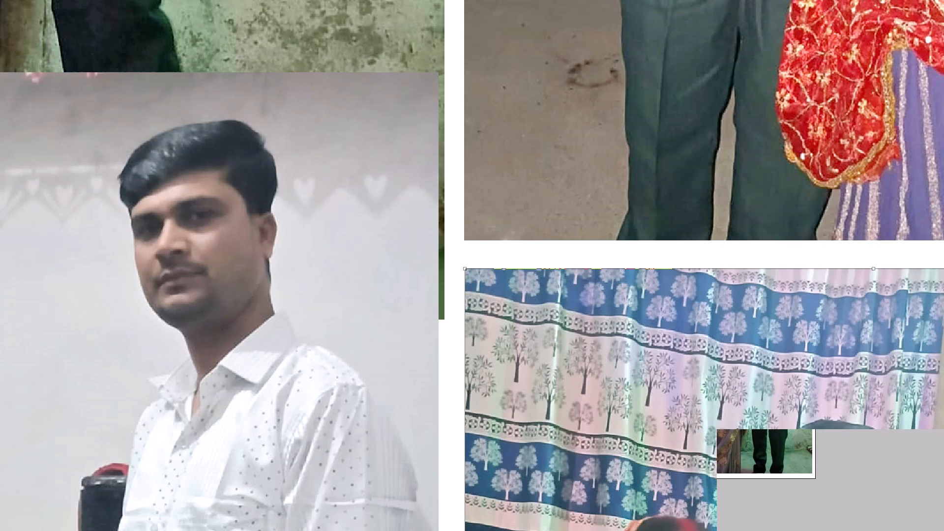
left_click_drag(466, 267, 461, 263, "shift")
key("Return")
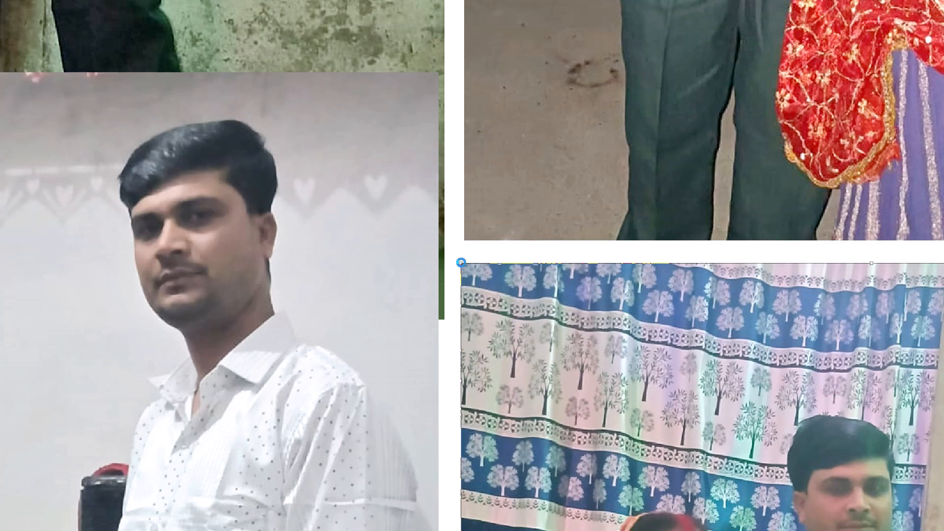
Duplicate the hand-holding couple photo and squash the copy into a thin horizontal strip across its middle.
key("ctrl+0")
key("ctrl+minus")
key("v")
right_click(390, 301)
left_click(396, 306)
key("space")
left_click_drag(396, 306, 506, 281)
key("ctrl+plus")
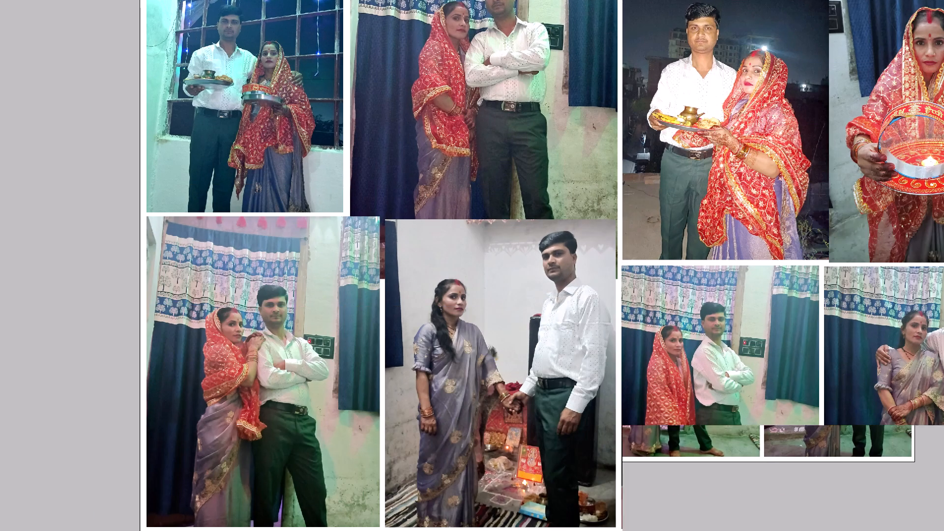
key("ctrl+j")
right_click_drag(512, 280, 512, 287)
left_click(520, 292)
key("ctrl+t")
key("space")
left_click_drag(496, 224, 496, 176)
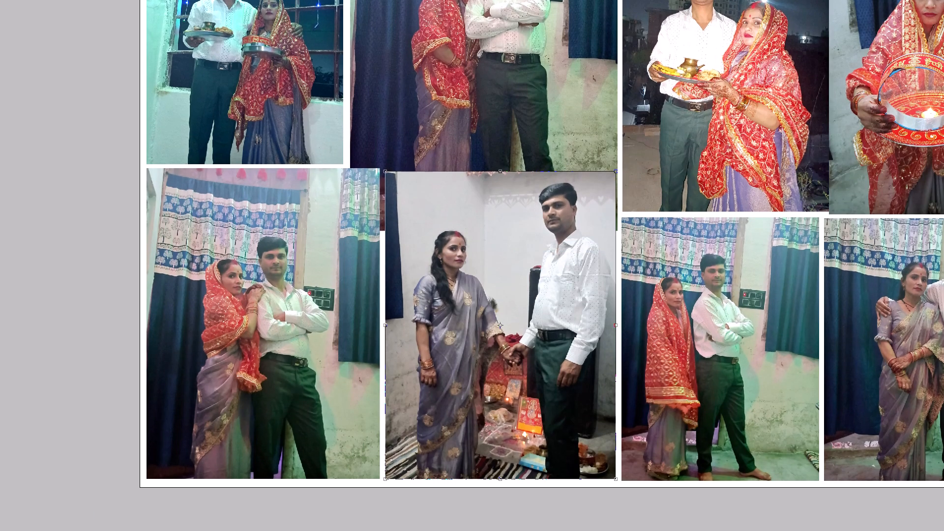
left_click_drag(501, 169, 514, 313, "alt+shift")
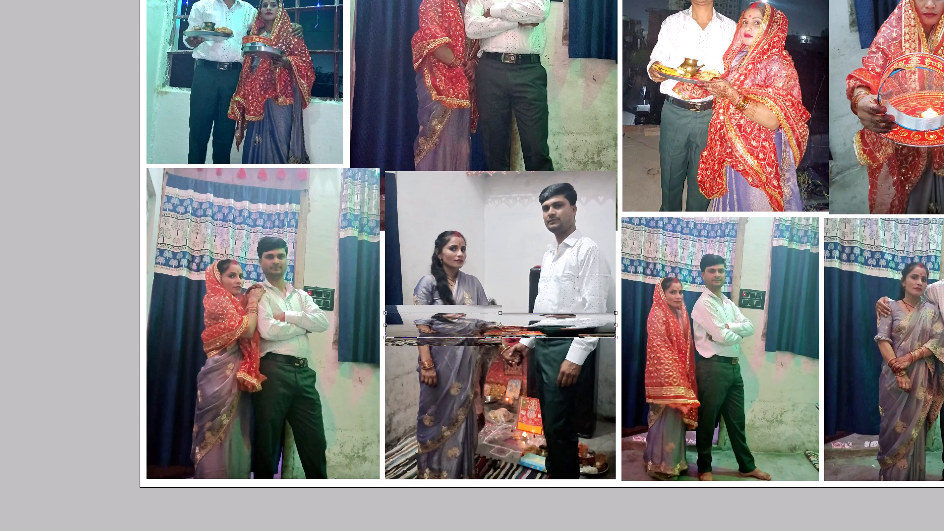
left_click_drag(514, 313, 516, 319, "alt+shift")
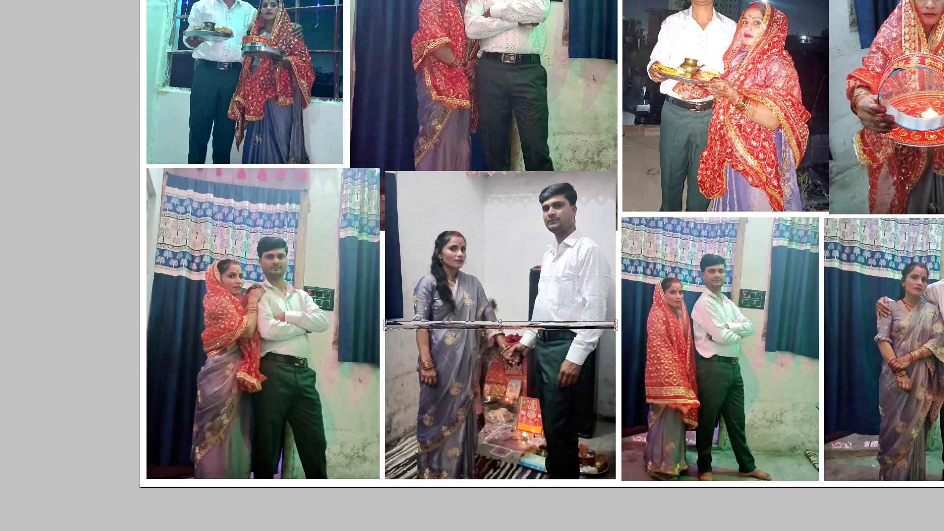
key("Return")
Turn the thin horizontal strip solid white with an image colour adjustment.
key("alt+i")
key("alt+a")
key("alt+h")
key("Return")
key("v")
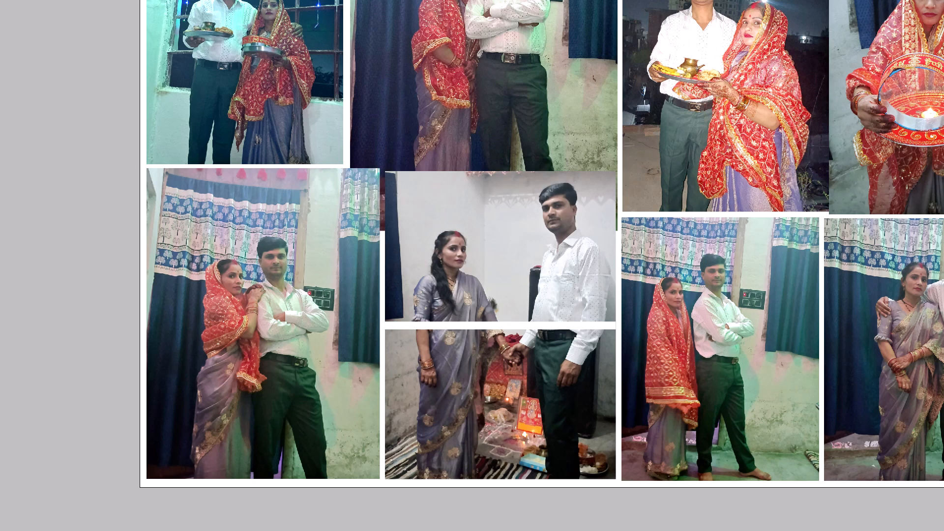
Make the white strip slightly thinner with Free Transform.
key("space")
left_click_drag(413, 234, 636, 400, "ctrl")
key("ctrl+t")
key("ctrl+space")
left_click_drag(332, 219, 598, 414, "ctrl")
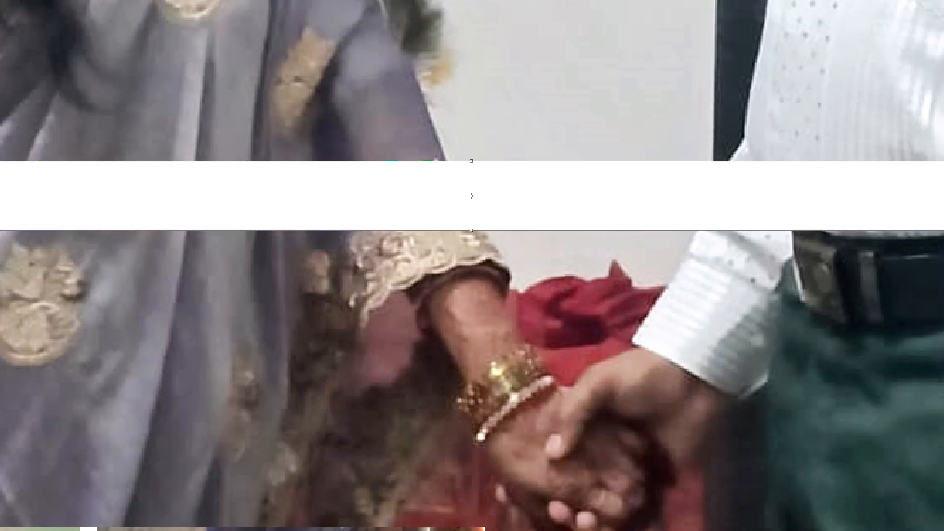
left_click(469, 163, "alt+shift")
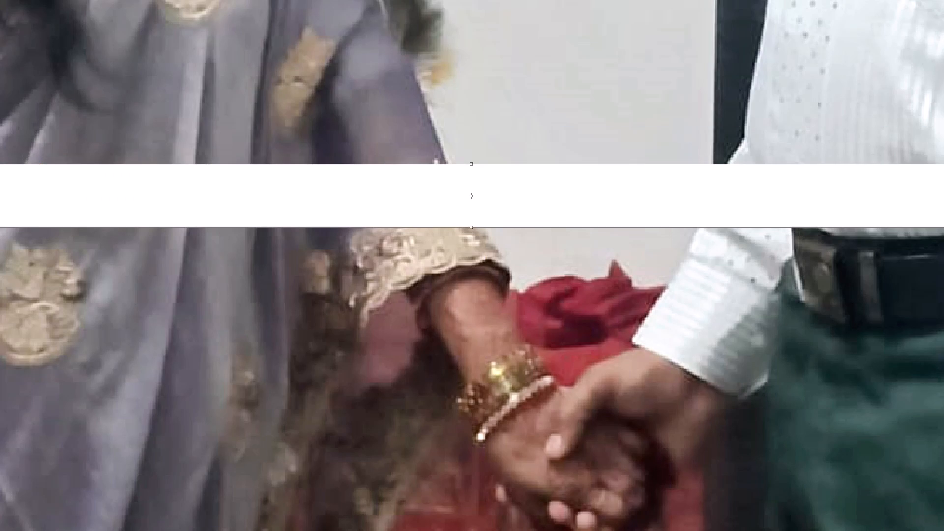
key("Return")
key("ctrl+0")
key("ctrl+minus")
key("v")
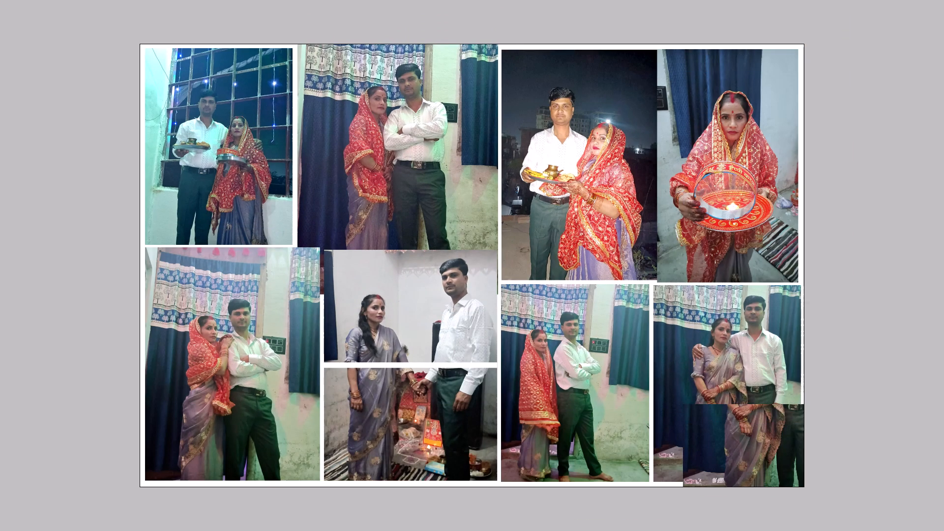
Place the white strip in front of all photos, between the night-sky photo and the bottom row, clear of the hand-holding photo.
left_click_drag(461, 354, 627, 271)
key("space")
left_click_drag(392, 240, 645, 364, "ctrl")
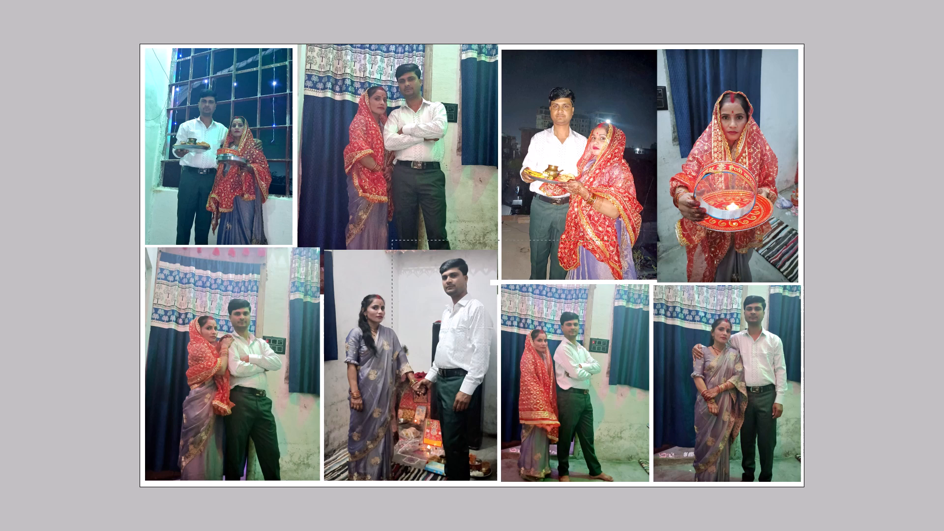
left_click_drag(645, 364, 651, 359, "ctrl")
key("ctrl+shift+bracketright")
key("space")
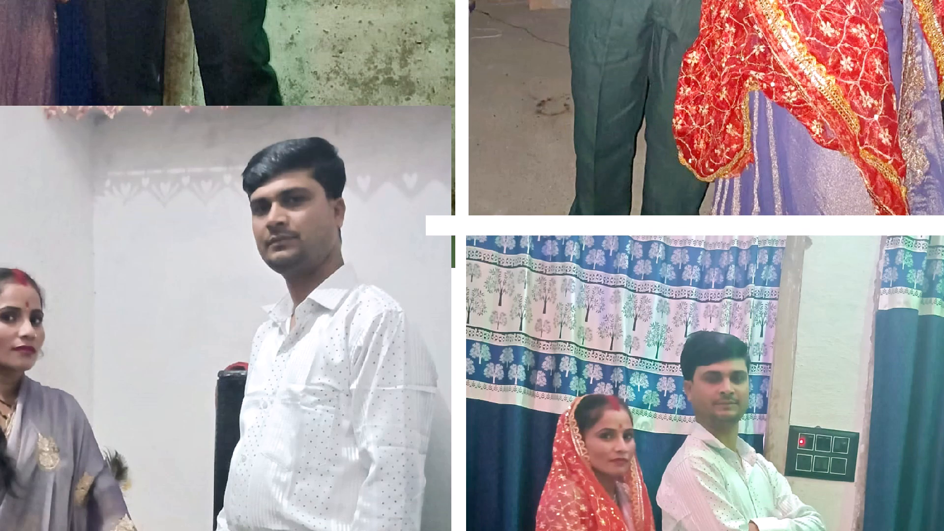
key("space")
left_click_drag(354, 155, 529, 297, "ctrl")
left_click_drag(537, 289, 669, 280)
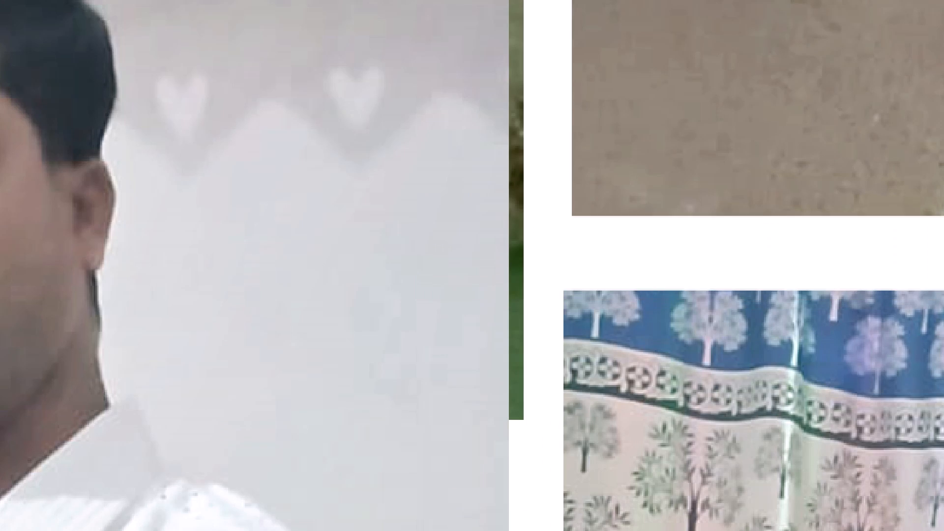
left_click_drag(669, 280, 669, 278)
Stretch the white strip rightwards past the sheet's right edge so it also separates the sieve photo from the row below.
key("ctrl+0")
key("ctrl+t")
key("space")
left_click_drag(631, 294, 372, 313)
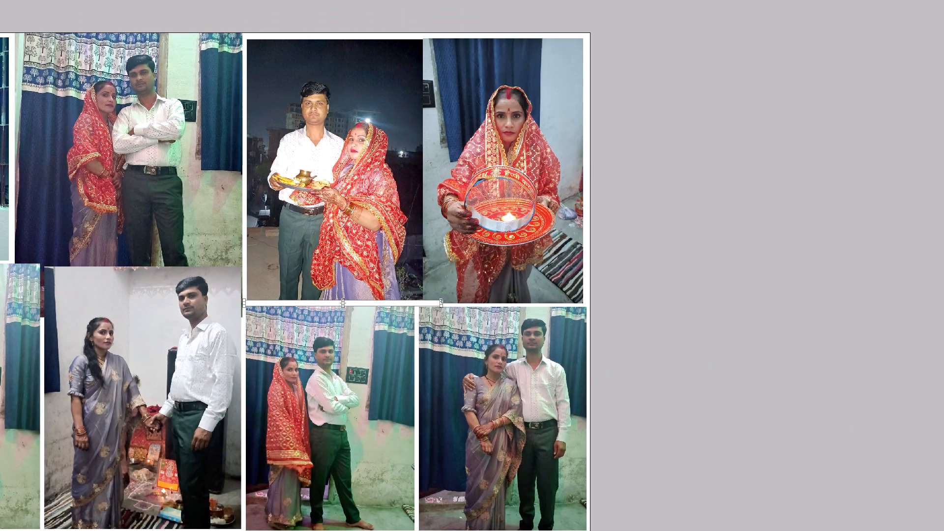
left_click_drag(443, 302, 640, 317)
key("Return")
Slightly enlarge the arm-around-shoulder couple photo from its upper-left corner with Free Transform.
key("v")
key("ctrl+space")
left_click_drag(328, 299, 527, 387, "ctrl")
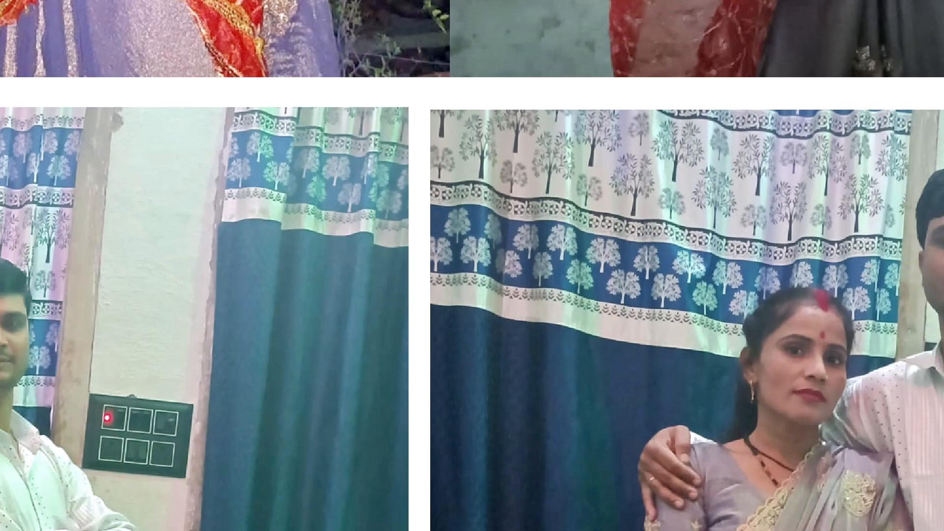
right_click_drag(566, 281, 567, 285)
left_click(592, 295)
key("ctrl+t")
left_click_drag(429, 105, 420, 93, "shift")
key("Return")
key("v")
Duplicate the horizontal white strip that lies below the night-sky photo and rotate the copy 90° clockwise with Free Transform.
right_click_drag(420, 93, 429, 93)
left_click(447, 96)
key("ctrl+0")
key("ctrl+minus")
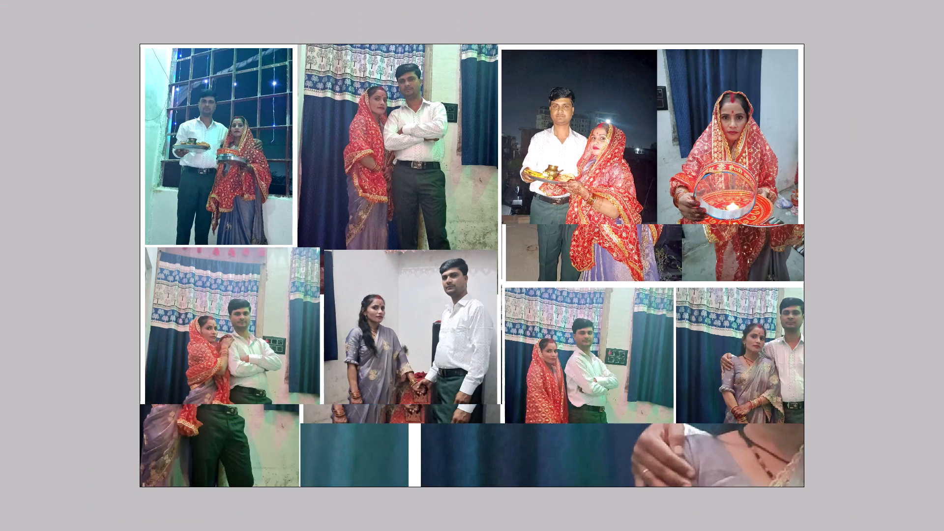
left_click_drag(487, 110, 487, 148, "alt+shift")
key("ctrl+t")
right_click(547, 180, "ctrl")
left_click(593, 281)
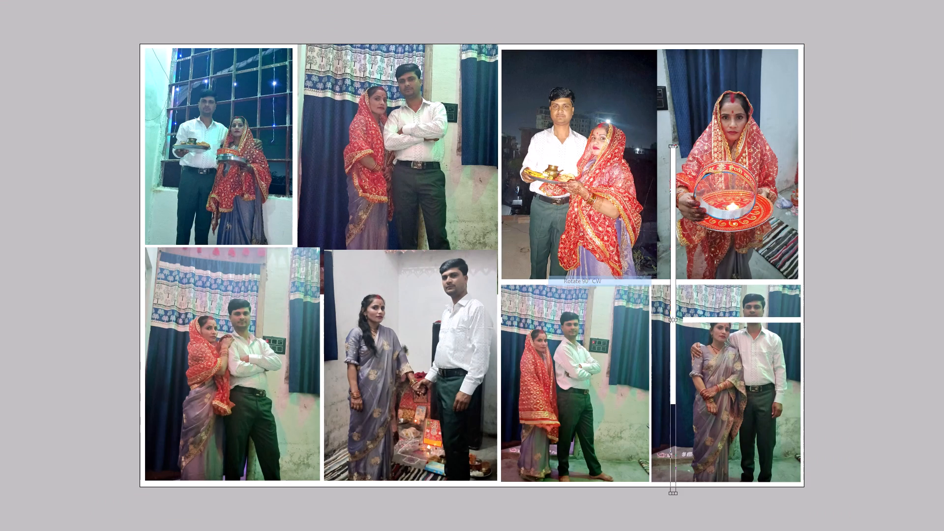
key("Return")
Place the vertical white strip between the back-to-back couple photo and the arm-around-shoulder photo in the bottom row.
key("v")
left_click_drag(665, 257, 643, 396)
key("ctrl+space")
key("ctrl+space")
key("ctrl+space")
key("ctrl+space")
key("ctrl+space")
key("ctrl+space")
left_click_drag(643, 278, 688, 346, "ctrl")
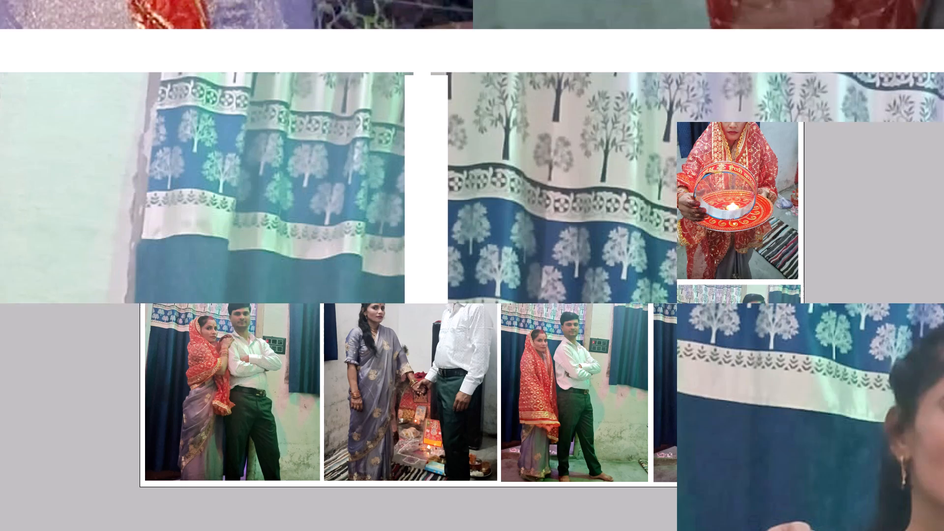
left_click_drag(456, 170, 508, 284)
left_click_drag(492, 260, 494, 237)
Place a copy of the vertical white strip between the night-sky photo and the sieve photo in the top row.
key("ctrl+0")
key("ctrl+minus")
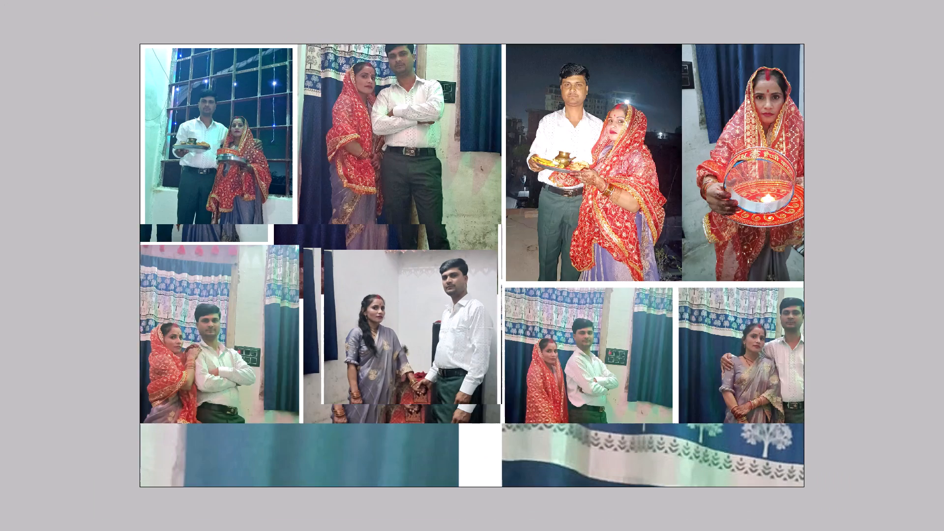
left_click_drag(611, 342, 612, 126, "alt+shift")
left_click_drag(638, 235, 645, 147)
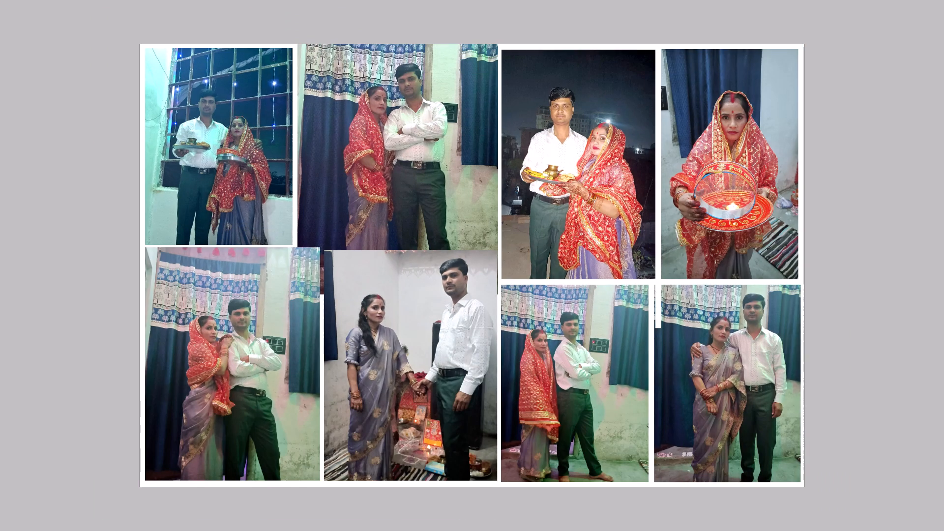
left_click_drag(638, 283, 629, 209)
key("ctrl+space")
left_click_drag(624, 208, 719, 375, "ctrl")
left_click_drag(489, 146, 518, 229)
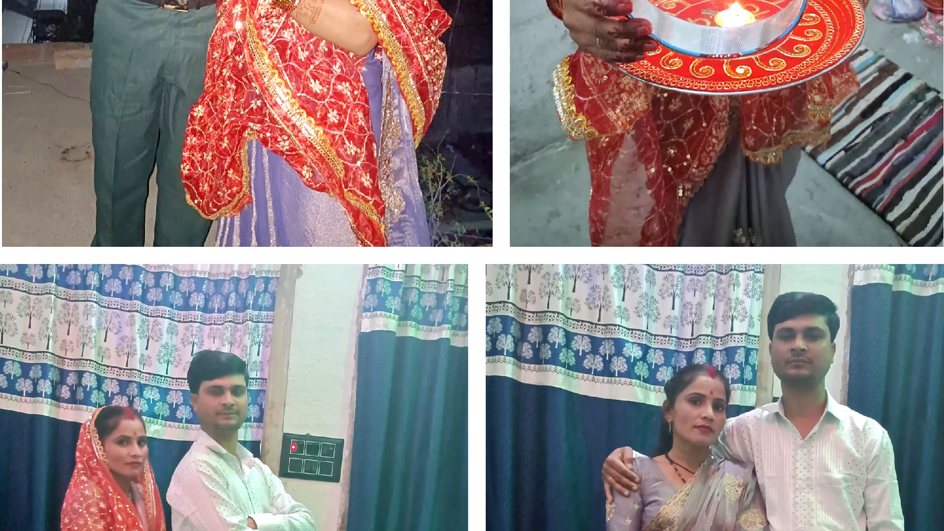
left_click_drag(518, 229, 516, 232)
Place another copy of the vertical strip along the left edge of the night-sky photo, separating it from the crossed-arms couple photo.
key("ctrl+0")
key("ctrl+minus")
key("v")
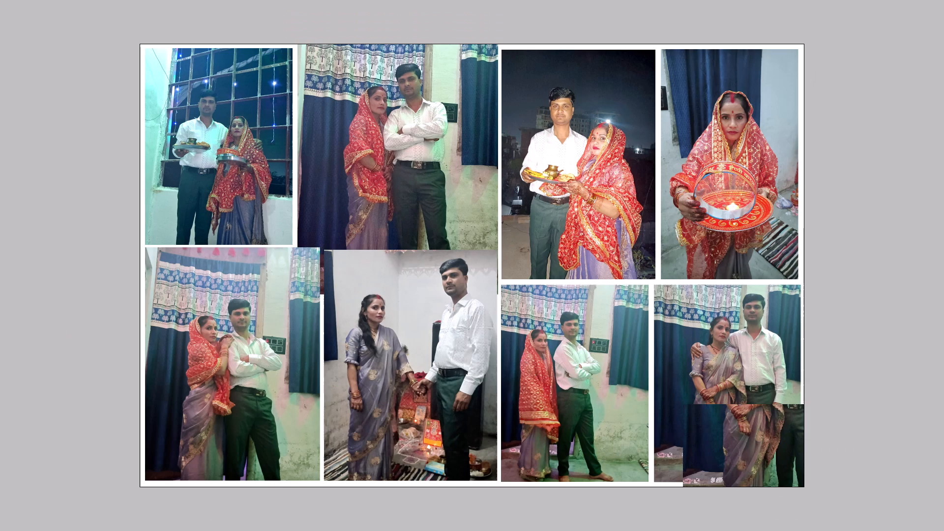
key("space")
left_click_drag(532, 236, 573, 246)
left_click_drag(684, 236, 524, 240, "alt+shift")
key("ctrl+space")
key("ctrl+space")
key("ctrl+space")
key("ctrl+space")
left_click_drag(497, 215, 572, 361, "ctrl")
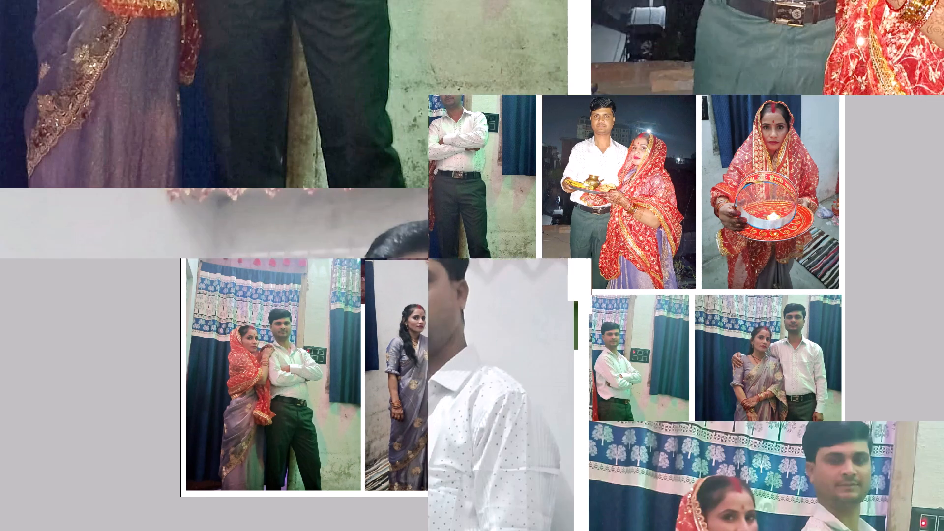
left_click_drag(533, 327, 506, 261)
left_click_drag(428, 174, 703, 358, "ctrl")
left_click_drag(548, 198, 560, 191)
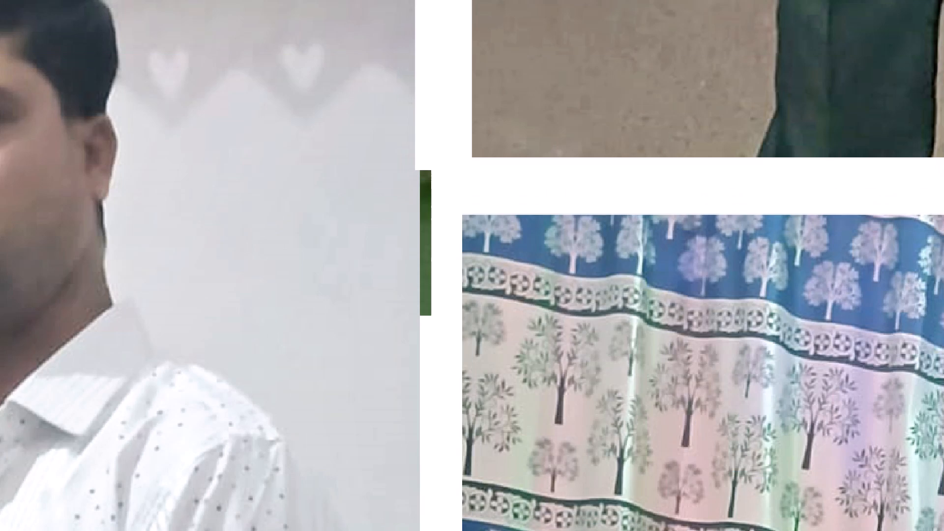
left_click_drag(560, 191, 561, 191)
Stretch that vertical strip down past the sheet's bottom edge so it also separates the hand-holding photo from the back-to-back photo.
key("ctrl+0")
key("ctrl+t")
key("space")
left_click_drag(552, 280, 547, 178)
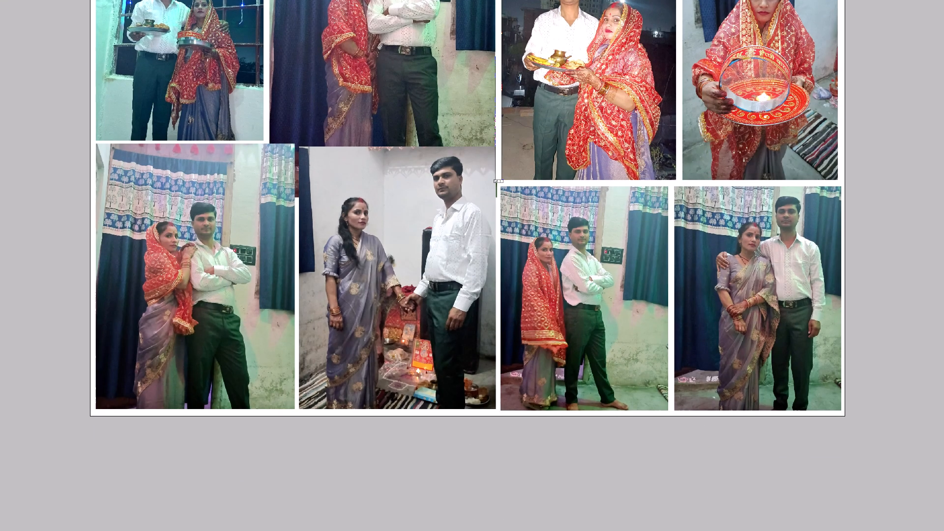
left_click_drag(500, 182, 501, 464)
key("Return")
key("v")
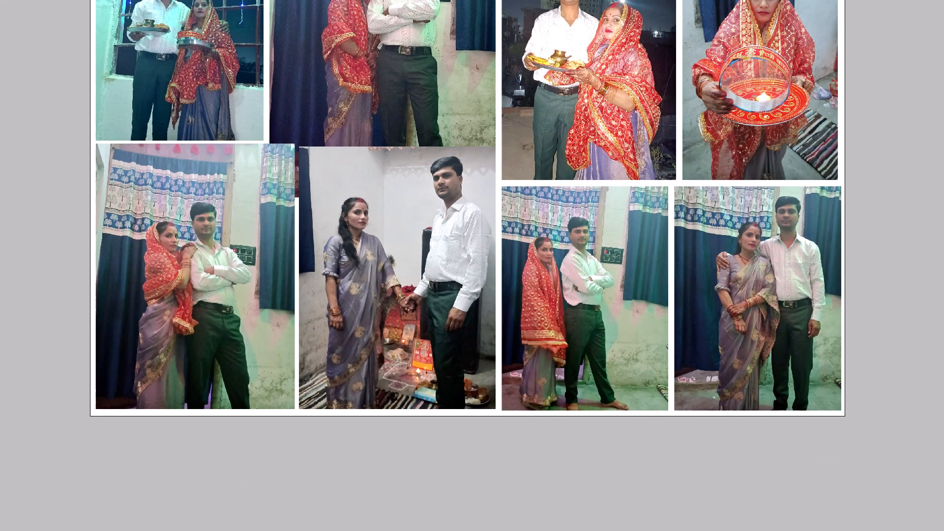
Place a copy of the tall strip between the bottom-left couple photo and the hand-holding photo, keeping it below the upper row.
key("ctrl+0")
key("v")
left_click_drag(598, 274, 399, 261, "alt+shift")
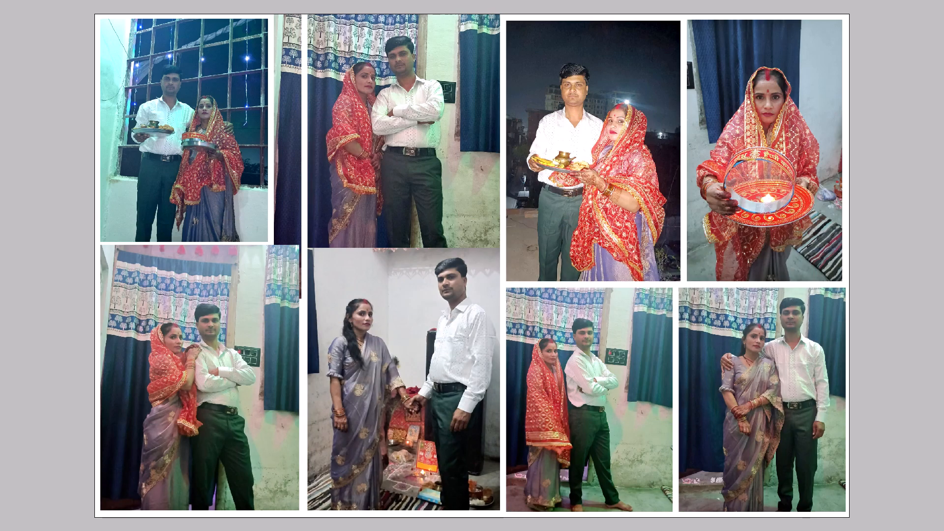
left_click_drag(339, 170, 335, 504, "shift")
key("shift+space")
left_click_drag(231, 139, 548, 354, "ctrl")
left_click_drag(530, 325, 624, 338)
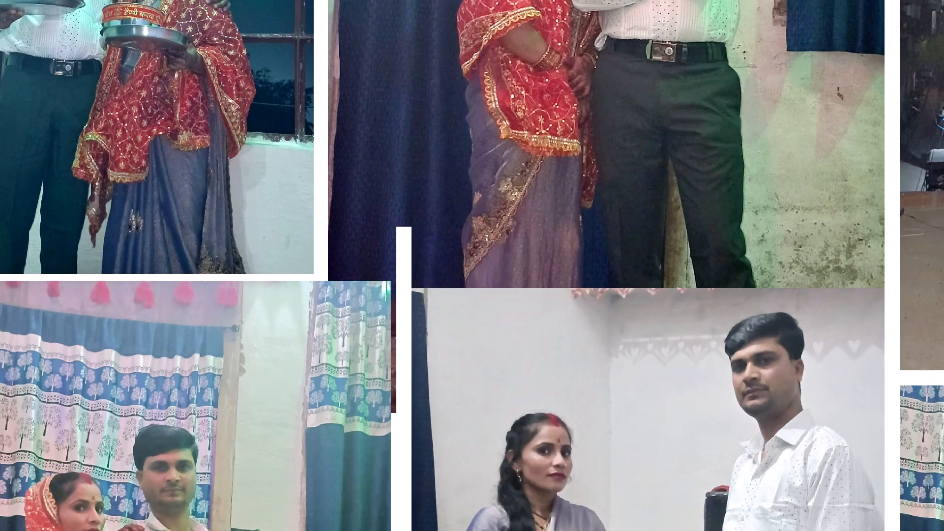
key("ctrl+space")
left_click_drag(370, 177, 505, 351, "ctrl")
left_click_drag(381, 194, 359, 375)
left_click_drag(357, 328, 354, 334)
Place another vertical strip copy between the window photo and the crossed-arms couple photo, shifting it slightly left with Free Transform.
key("ctrl+0")
left_click_drag(413, 297, 359, 151, "alt+shift")
left_click_drag(282, 340, 323, 177)
left_click_drag(281, 325, 281, 188)
left_click_drag(282, 354, 271, 211)
left_click_drag(269, 313, 264, 199)
key("ctrl+space")
left_click_drag(241, 152, 340, 314, "ctrl")
left_click_drag(324, 205, 646, 289, "ctrl")
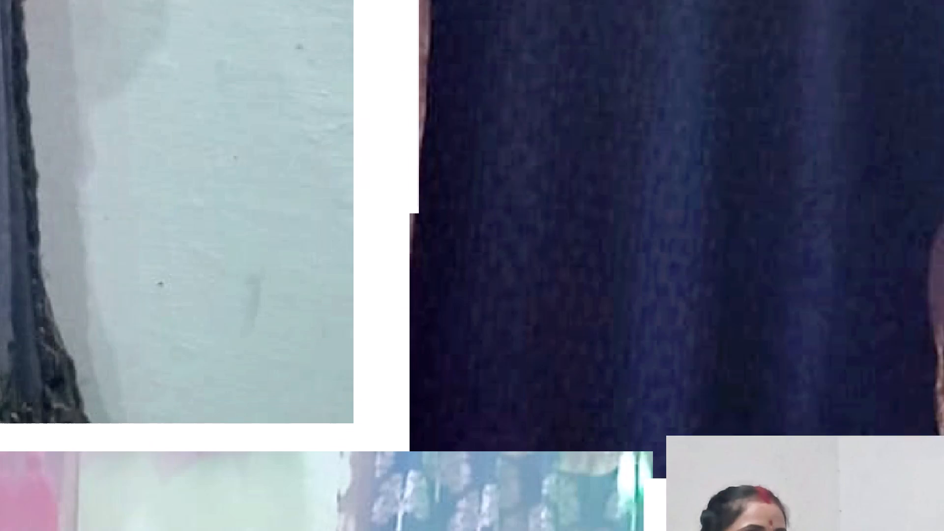
left_click_drag(421, 210, 487, 210)
key("ctrl+t")
left_click_drag(466, 192, 459, 191)
key("Return")
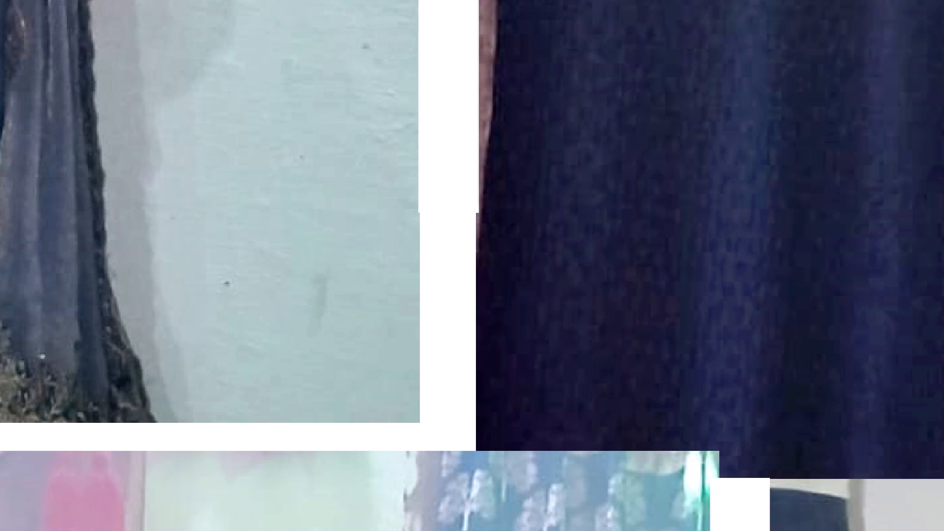
Lower this strip until its bottom end meets the top edge of the bottom-left couple photo.
key("shift+Down")
key("shift+Down")
key("shift+Down")
key("shift+Down")
key("shift+Down")
key("shift+Down")
key("shift+Down")
key("shift+Down")
key("shift+Down")
key("shift+Down")
key("shift+Down")
key("shift+Down")
key("shift+Down")
key("shift+Down")
key("shift+Down")
key("shift+Down")
key("shift+Down")
key("shift+Down")
key("shift+Down")
key("shift+Down")
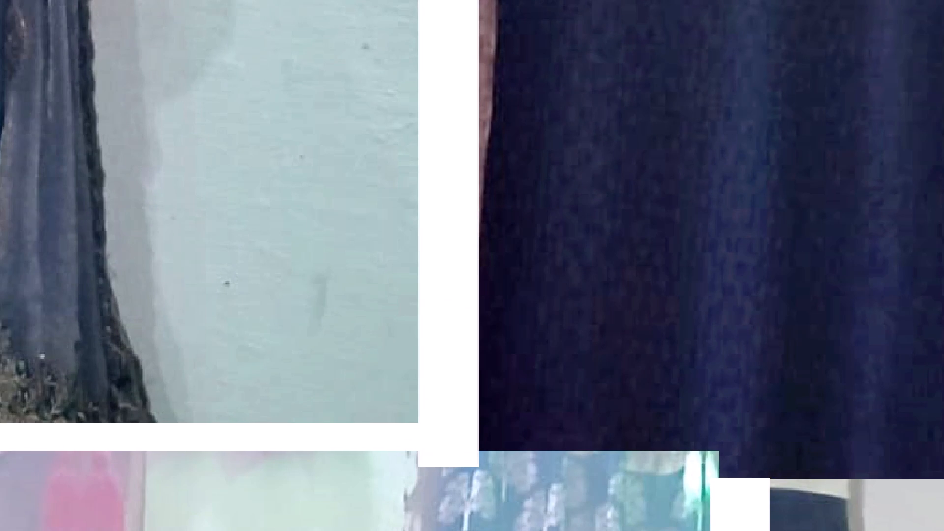
key("shift+Up")
key("shift+Up")
key("Up")
key("Up")
key("0")
Place a copy of the horizontal strip between the window photo and the bottom-left couple photo, ending before the hand-holding photo.
key("ctrl+0")
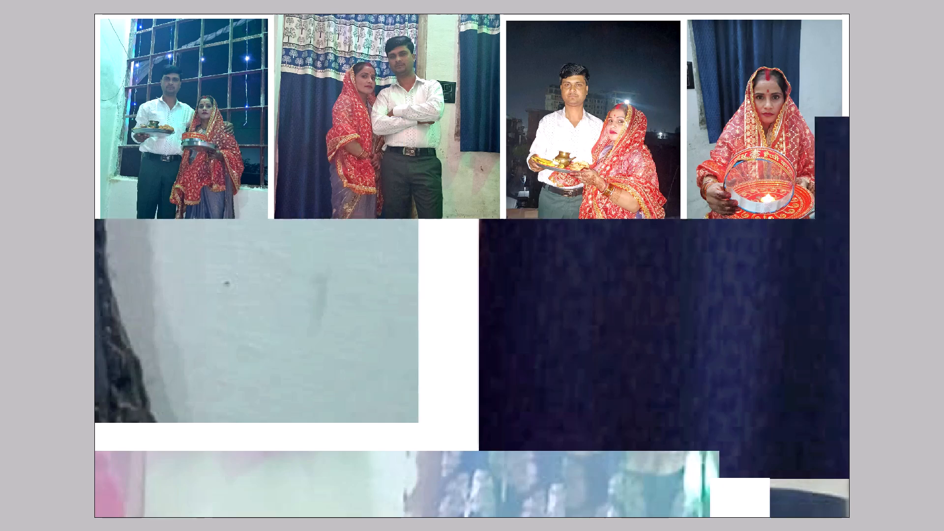
left_click(488, 247)
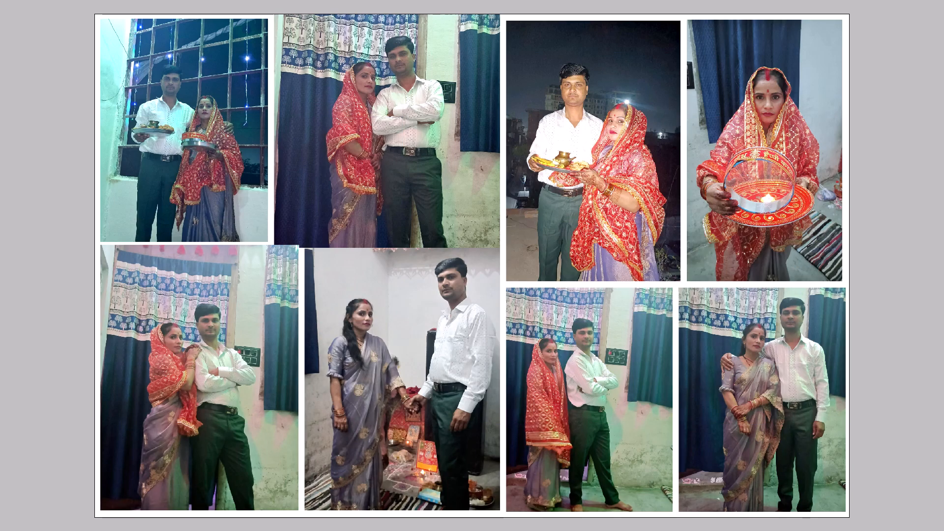
right_click(519, 286)
left_click(533, 294)
left_click_drag(733, 306, 374, 244, "alt+shift")
left_click_drag(438, 251, 311, 269)
left_click_drag(393, 230, 299, 244)
key("ctrl+space")
key("ctrl+space")
key("ctrl+space")
key("ctrl+space")
key("ctrl+space")
key("ctrl+space")
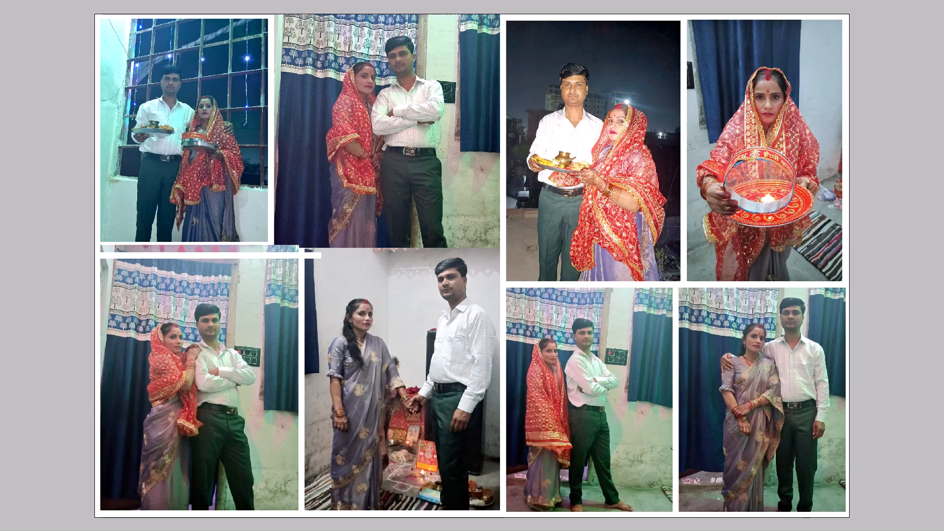
left_click_drag(260, 206, 420, 290, "ctrl")
left_click_drag(343, 254, 558, 275)
left_click_drag(555, 319, 412, 251)
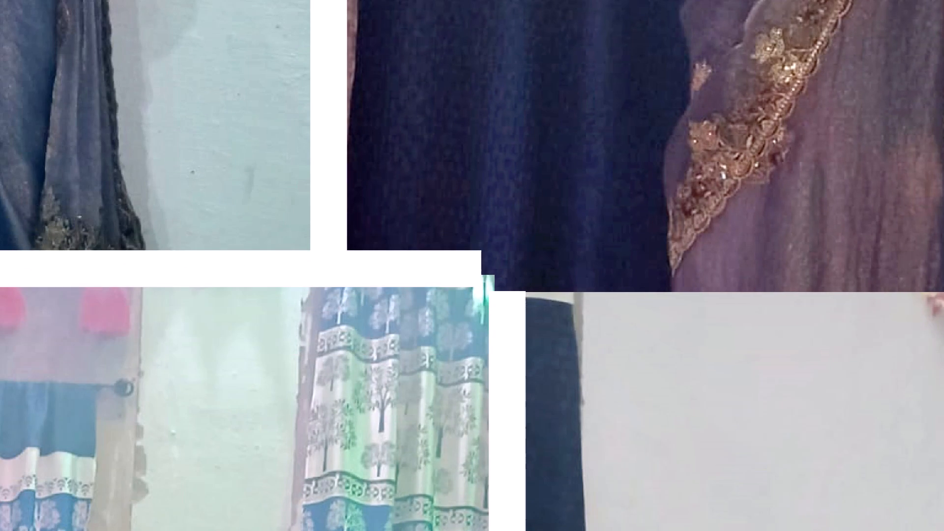
left_click_drag(412, 251, 436, 248)
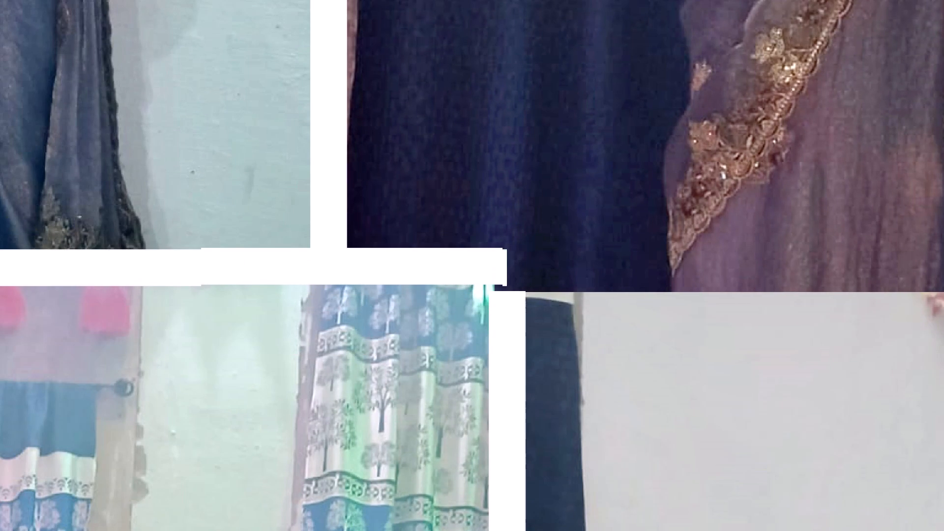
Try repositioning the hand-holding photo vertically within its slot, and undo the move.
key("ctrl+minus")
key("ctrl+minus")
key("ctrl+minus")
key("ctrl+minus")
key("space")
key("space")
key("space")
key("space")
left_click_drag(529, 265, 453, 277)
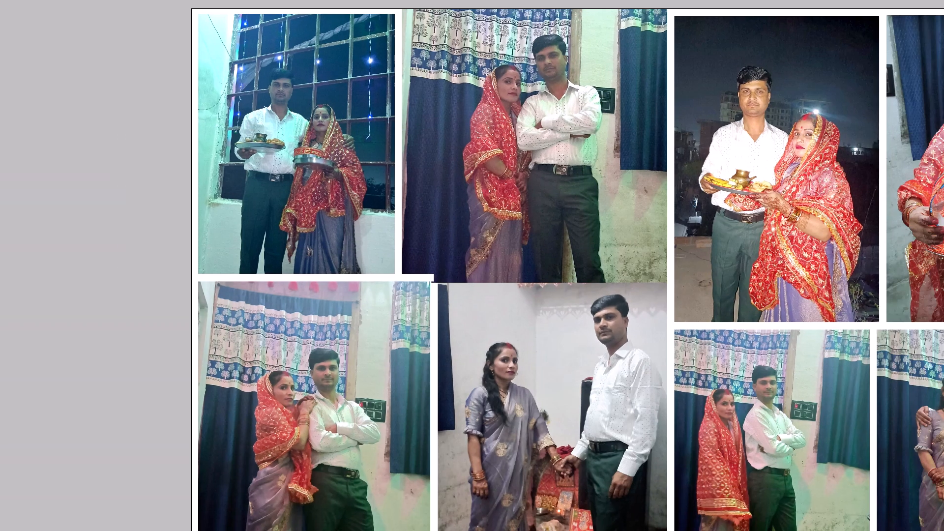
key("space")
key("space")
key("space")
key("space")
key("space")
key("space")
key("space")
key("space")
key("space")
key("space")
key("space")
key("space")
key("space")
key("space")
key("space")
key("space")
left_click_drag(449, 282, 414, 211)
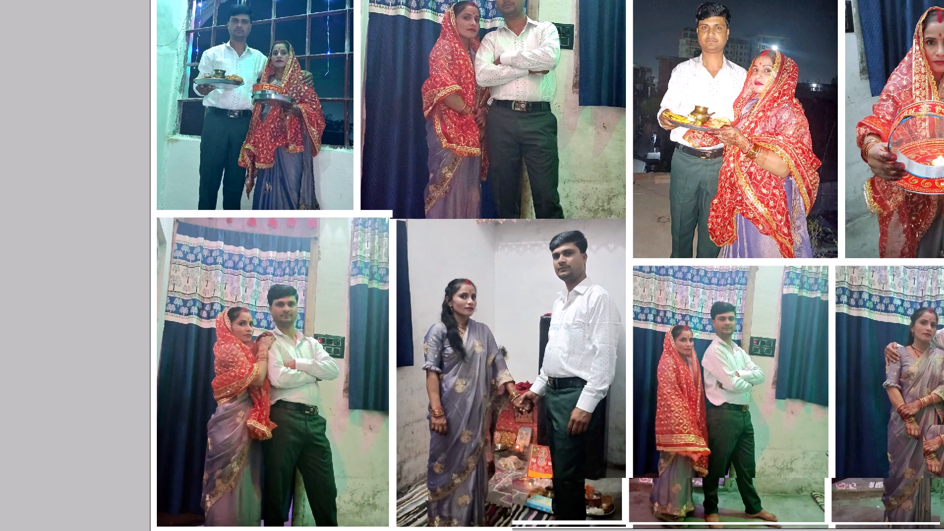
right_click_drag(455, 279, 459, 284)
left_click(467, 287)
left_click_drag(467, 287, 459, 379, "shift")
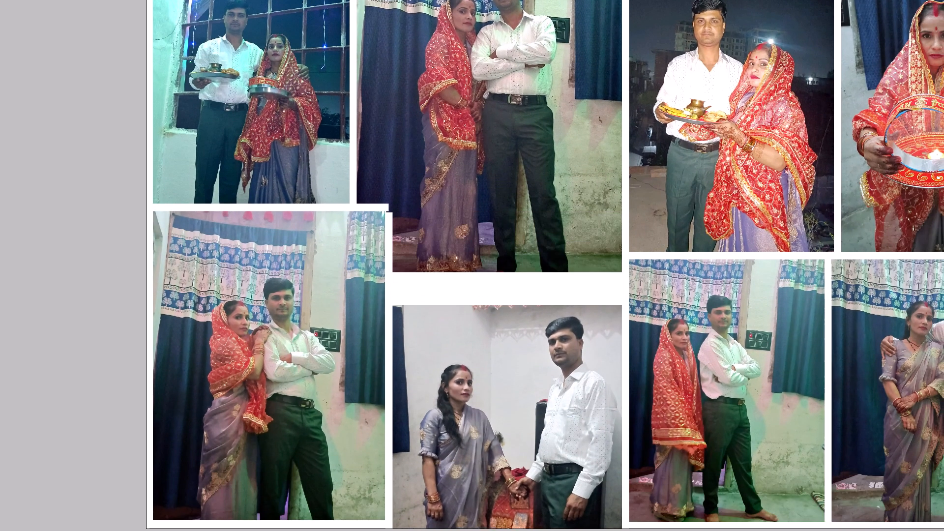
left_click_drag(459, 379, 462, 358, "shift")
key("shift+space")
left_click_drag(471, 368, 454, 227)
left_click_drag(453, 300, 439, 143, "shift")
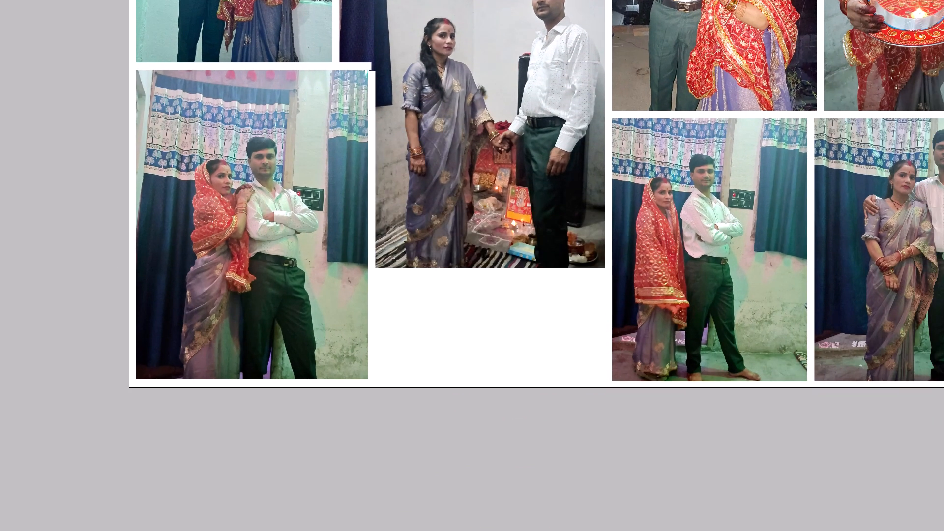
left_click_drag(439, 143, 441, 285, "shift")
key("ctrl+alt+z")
Lower the hand-holding photo slightly to open more room beneath the crossed-arms couple photo.
right_click(477, 282)
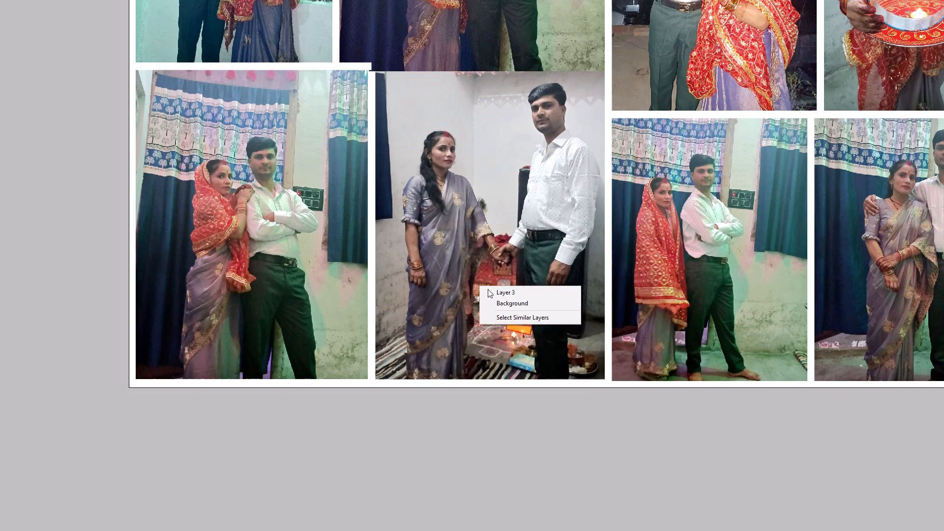
left_click(488, 289)
left_click_drag(491, 269, 486, 305, "shift")
key("space")
key("space")
key("space")
key("space")
key("space")
key("space")
key("space")
key("space")
key("space")
key("space")
key("space")
key("space")
left_click_drag(475, 190, 473, 304)
key("ctrl+plus")
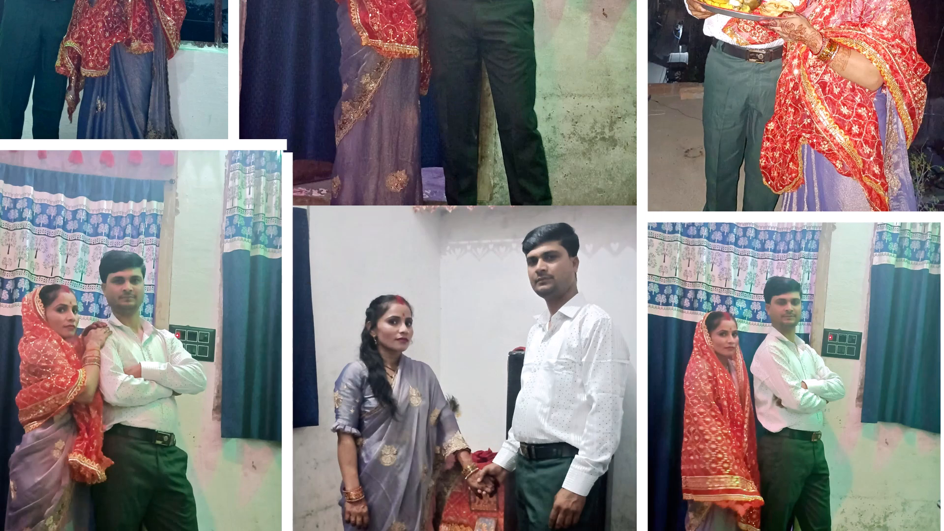
Extend the top of the vertical strip beside the hand-holding photo up to the horizontal strip with Free Transform, closing the corner gap.
right_click(254, 146)
left_click(266, 148)
key("ctrl+space")
left_click_drag(222, 117, 393, 228, "ctrl")
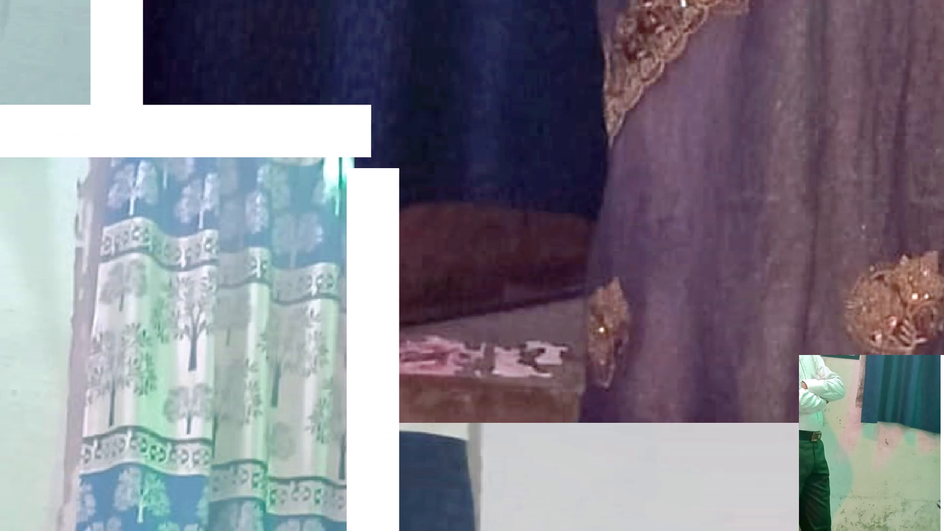
right_click(379, 206)
left_click(389, 215)
key("ctrl+t")
left_click_drag(376, 167, 375, 106)
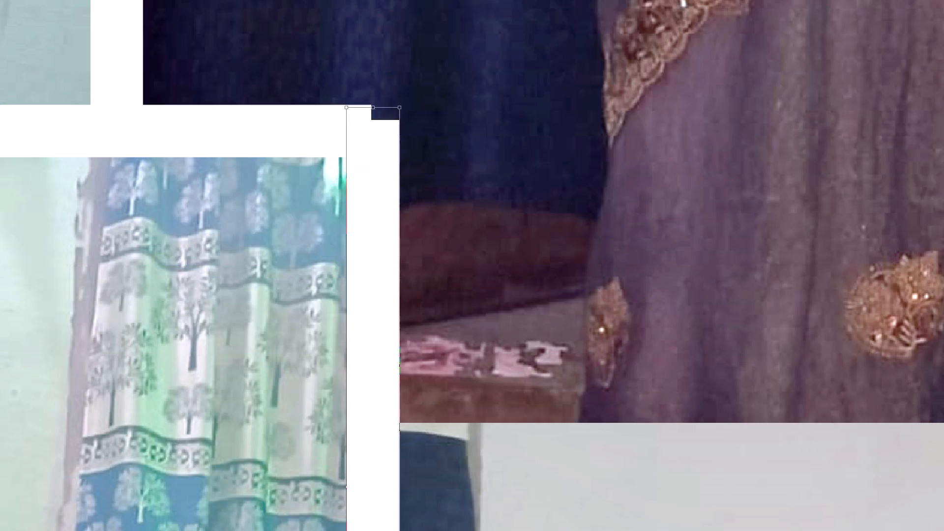
left_click_drag(375, 106, 378, 104)
key("Return")
key("ctrl+minus")
key("ctrl+minus")
key("ctrl+minus")
key("ctrl+minus")
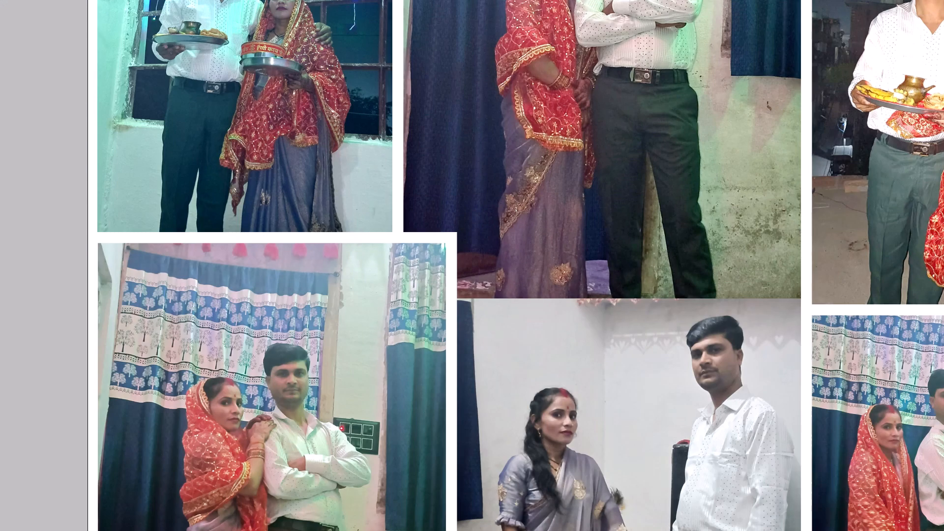
Copy the horizontal strip, shorten it, and place it between the crossed-arms couple photo and the hand-holding photo.
right_click(359, 232)
right_click(342, 242)
left_click(346, 245)
left_click_drag(266, 238, 502, 289, "alt+shift")
key("ctrl+t")
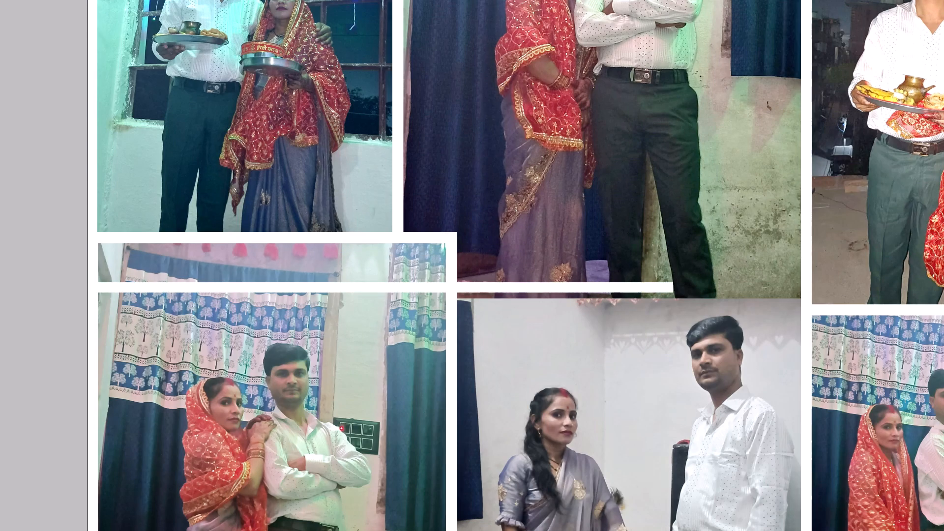
left_click(688, 291, "alt+shift")
left_click_drag(688, 288, 560, 289, "alt+shift")
key("Return")
type("v")
key("space")
left_click_drag(555, 288, 334, 284)
left_click_drag(330, 283, 597, 289)
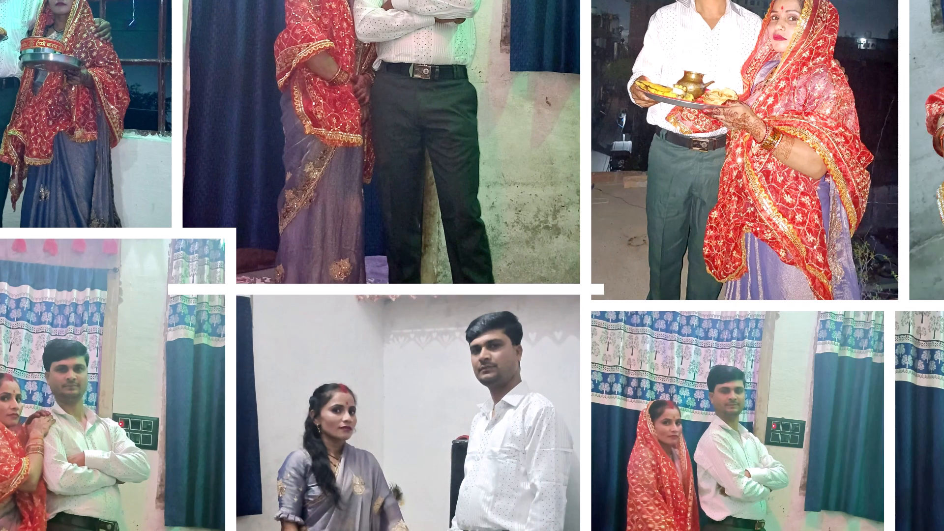
left_click_drag(597, 289, 655, 294)
Trim the new horizontal strip's right end with Free Transform so it stops within the central vertical gap.
key("space")
left_click_drag(420, 251, 606, 369, "ctrl")
key("ctrl+t")
key("space")
left_click_drag(840, 233, 550, 291)
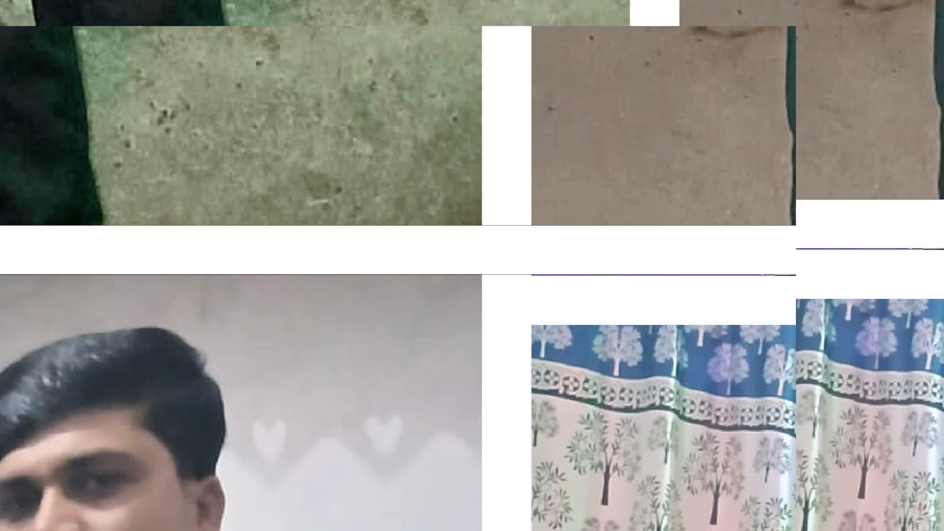
left_click_drag(846, 249, 525, 247)
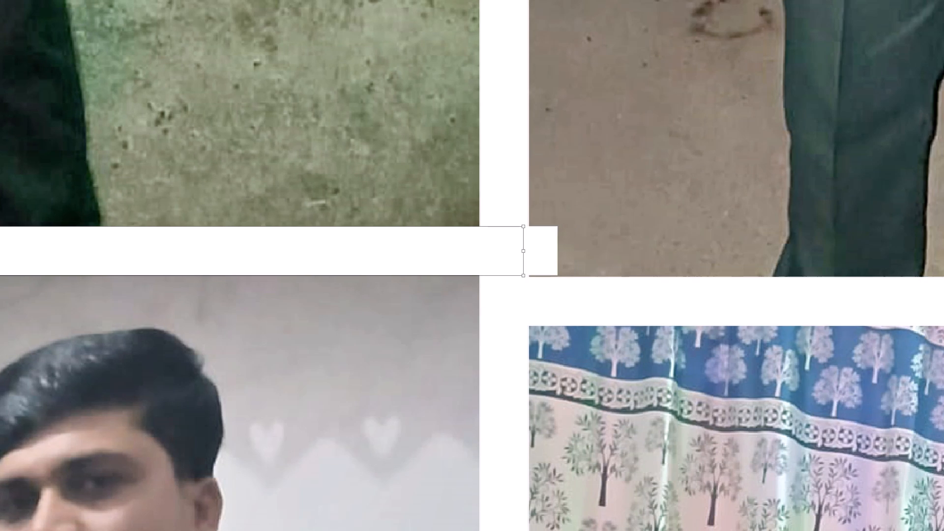
left_click_drag(525, 247, 518, 247)
key("Return")
key("ctrl+0")
key("v")
key("ctrl+minus")
key("v")
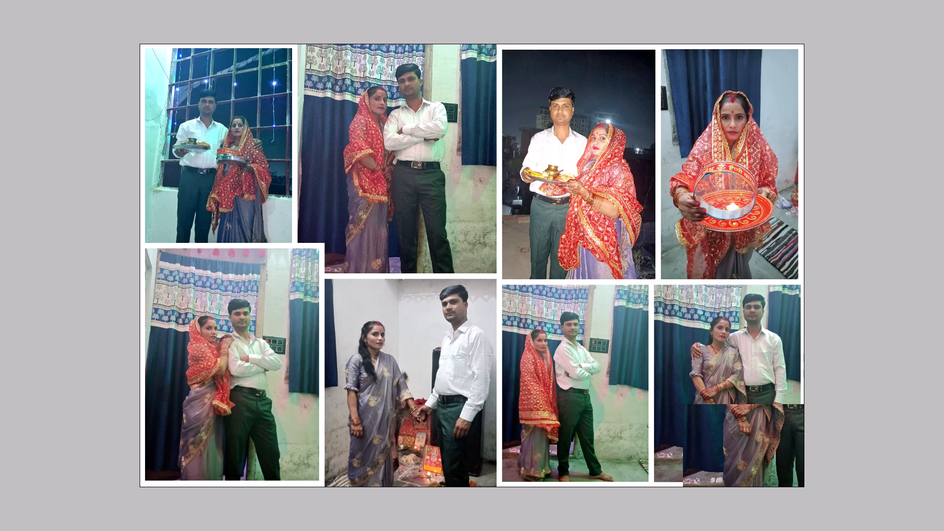
Move the hand-holding photo and its horizontal strip up together until the strip lines up with the horizontal gap below the window photo.
right_click(391, 336)
left_click(397, 338)
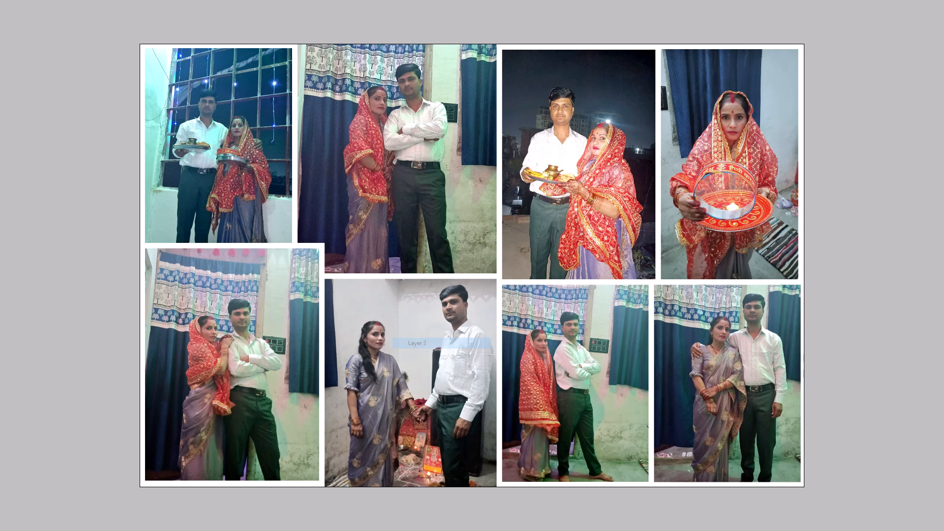
key("space")
left_click_drag(266, 243, 470, 319, "ctrl")
right_click(432, 268, "shift")
left_click(450, 274, "shift")
left_click_drag(476, 280, 457, 143, "shift")
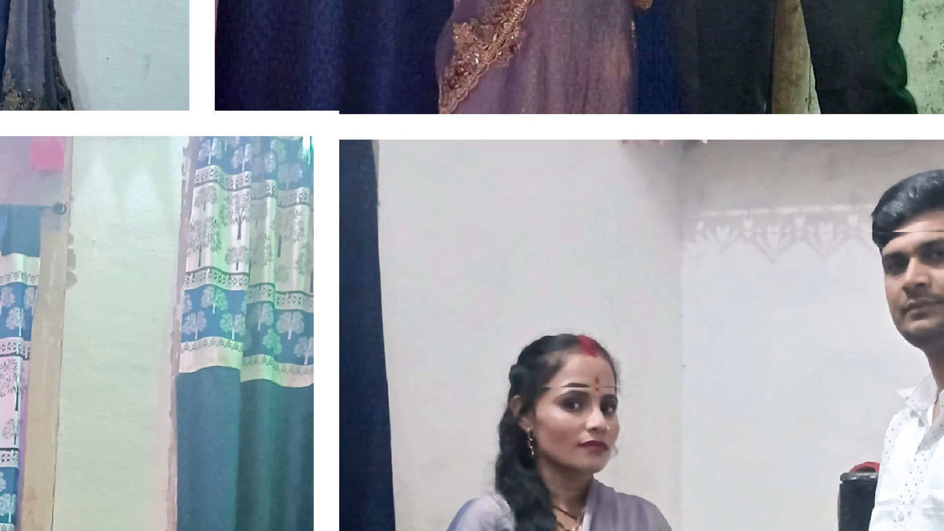
left_click_drag(457, 143, 458, 137, "shift")
key("Down")
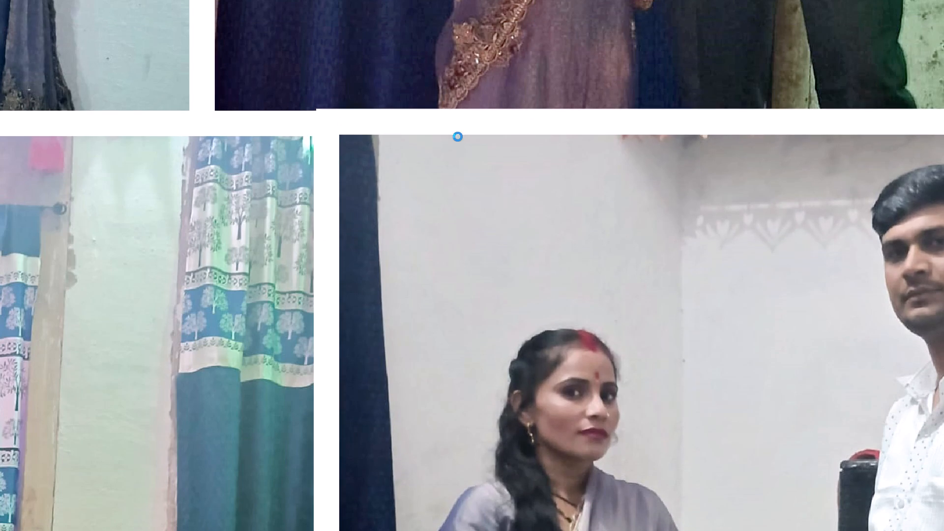
key("Down")
key("Down")
key("Down")
key("ctrl+0")
key("ctrl+0")
key("v")
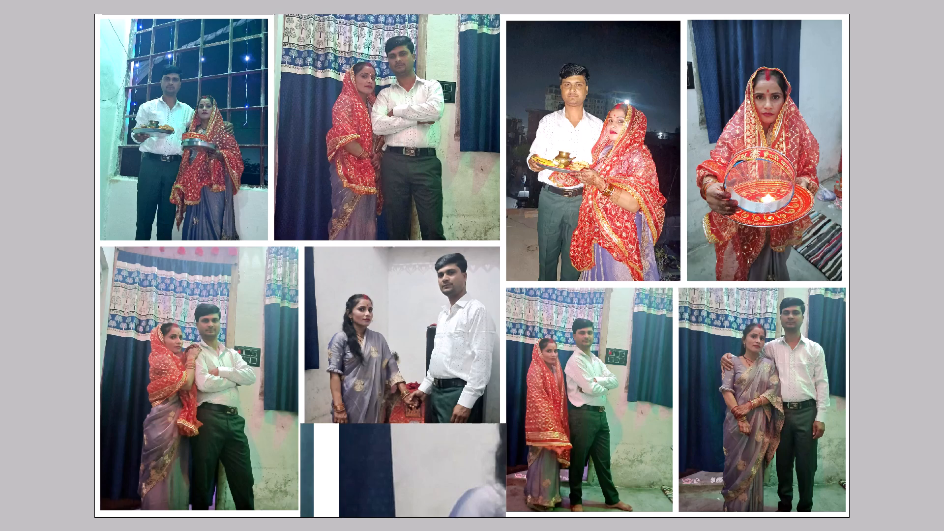
Enlarge the hand-holding photo from its lower-left corner with Free Transform so it reaches the sheet's bottom edge.
right_click(445, 337)
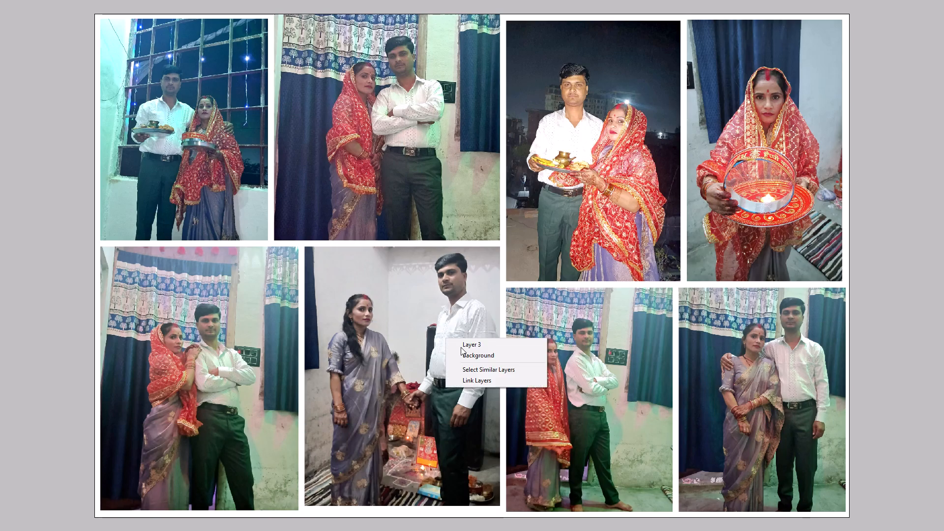
left_click(461, 347)
key("space")
left_click_drag(440, 356, 501, 258)
key("ctrl+t")
left_click_drag(365, 411, 363, 414, "shift")
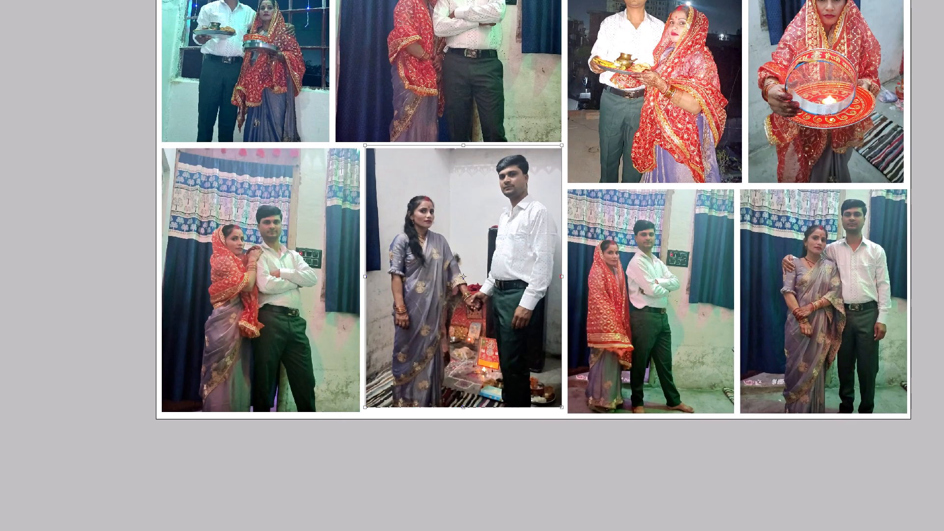
left_click_drag(363, 414, 357, 423, "shift")
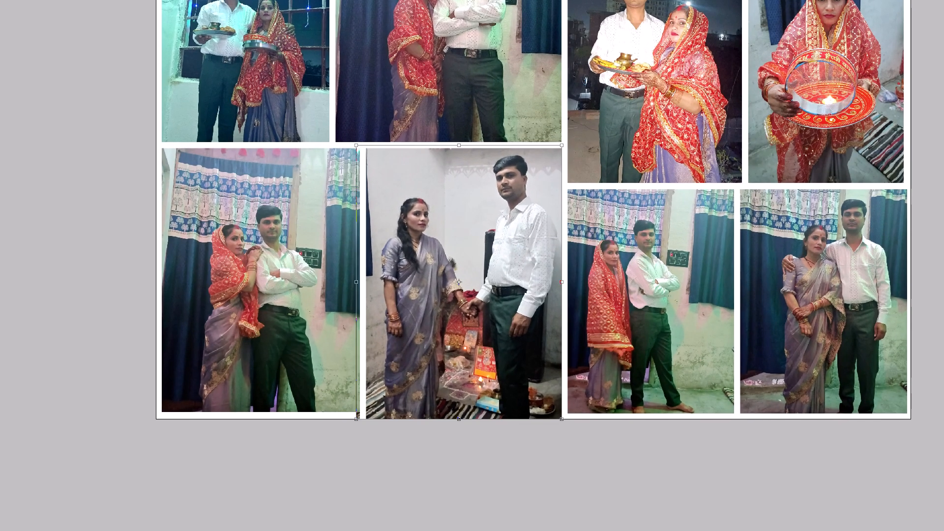
key("Return")
Select and delete the strip of the hand-holding photo that overlaps the bottom-left couple photo, and clear the selection.
key("m")
left_click_drag(305, 88, 361, 427)
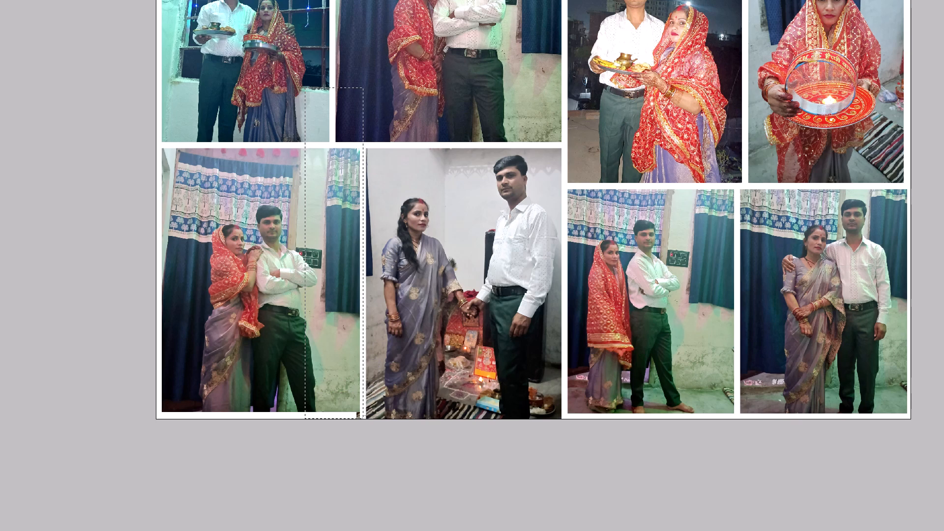
left_click_drag(361, 427, 361, 449)
key("Delete")
left_click(422, 301)
key("v")
key("ctrl+0")
key("v")
key("ctrl+minus")
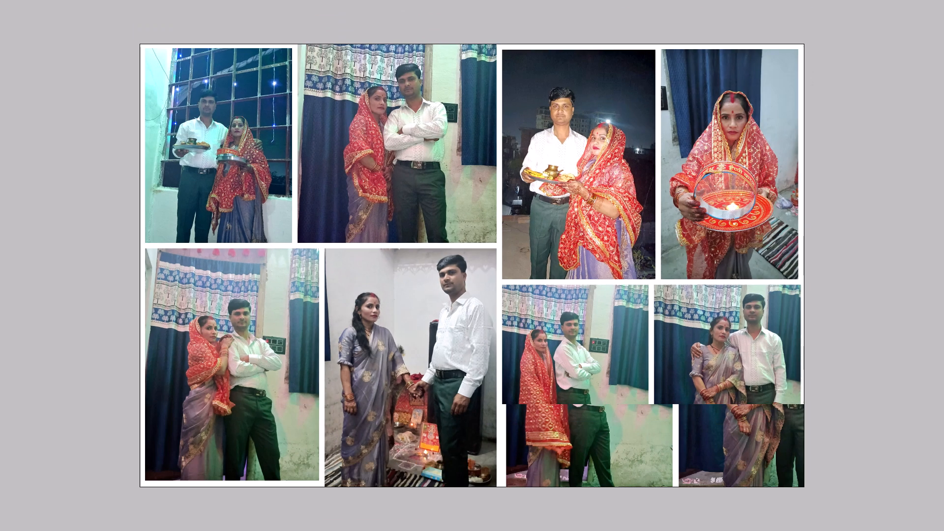
key("v")
Switch to File Explorer and open the Downloads folder.
key("alt+Tab")
key("alt+Tab")
key("alt+Tab")
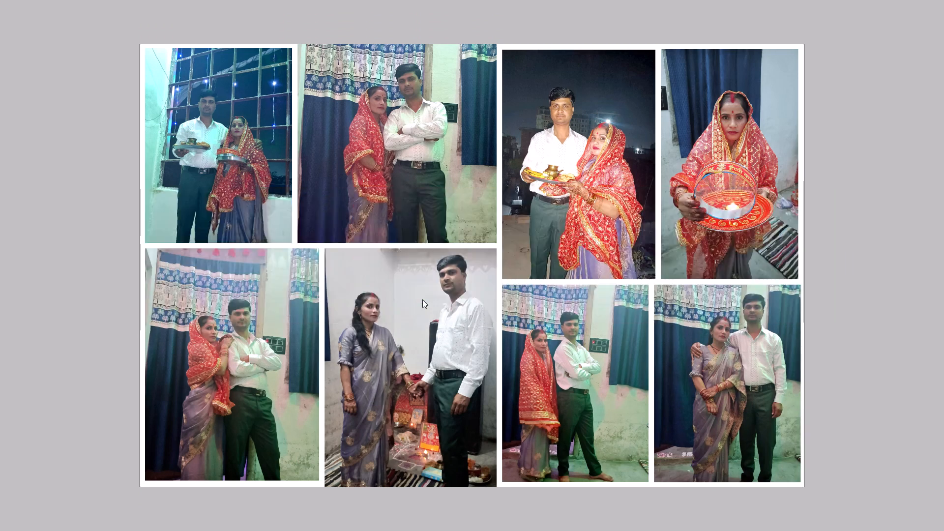
left_click(640, 453)
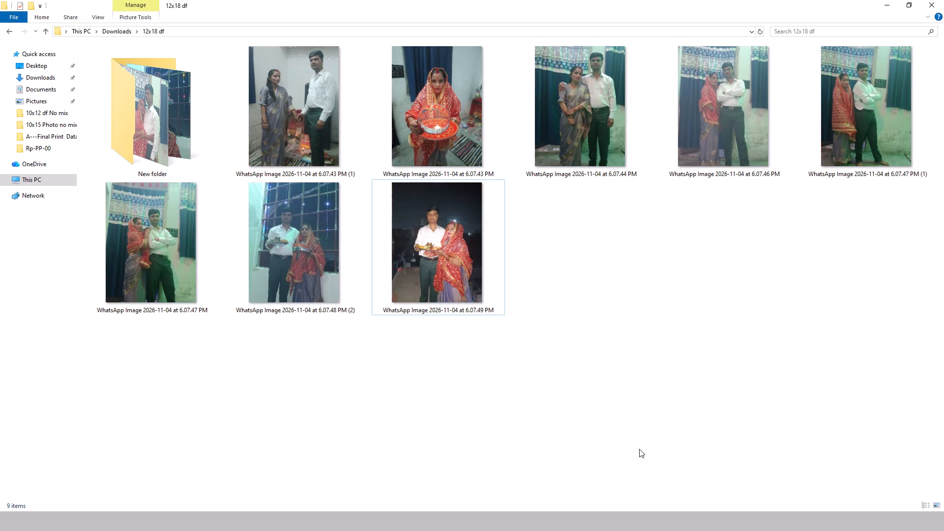
left_click(42, 77)
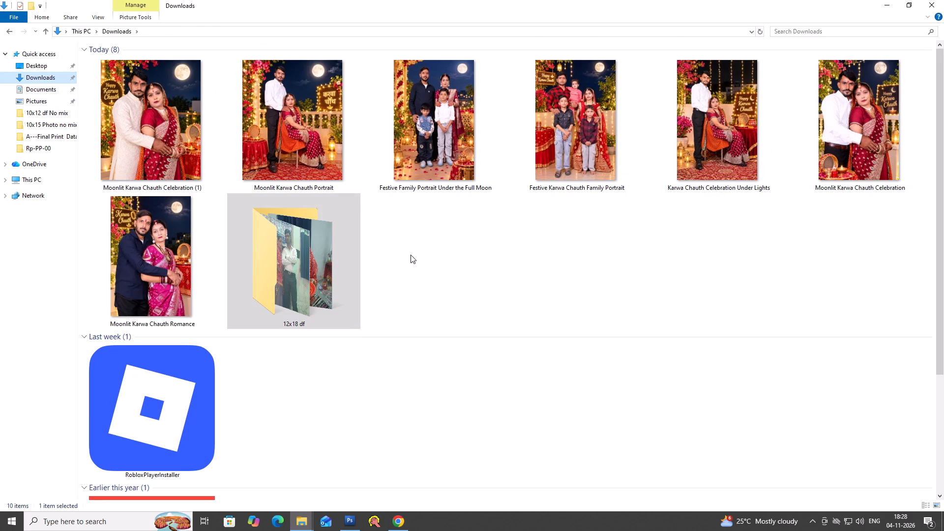
left_click(411, 255)
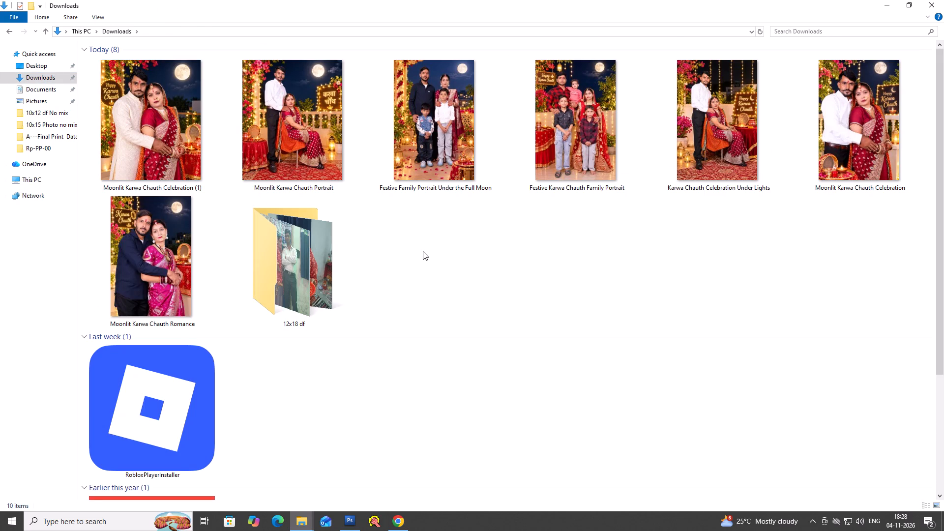
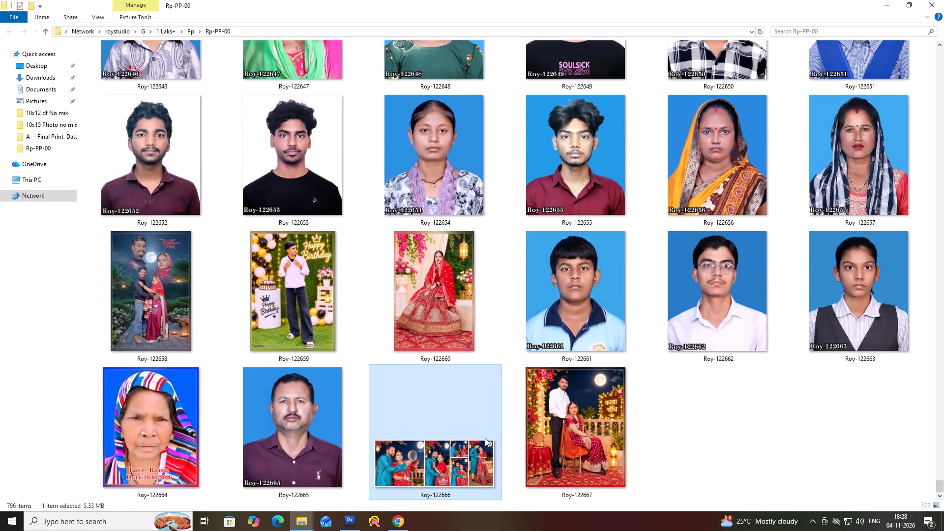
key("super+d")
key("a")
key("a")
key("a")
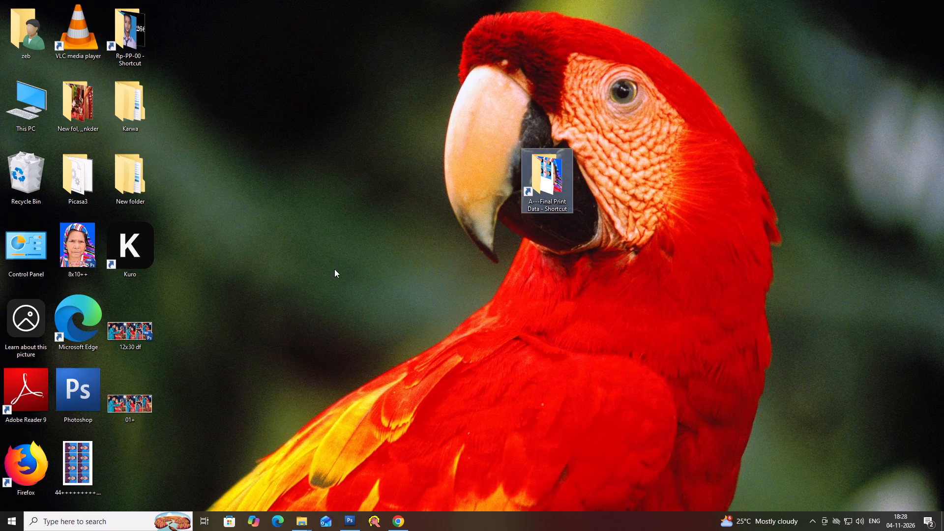
Open the A---Final Print Data folder, paste the copied item into it, and close its window.
key("Return")
scroll(749, 346, "down", 5)
left_click(749, 396)
key("ctrl+v")
scroll(753, 402, "down", 5)
left_click(635, 408)
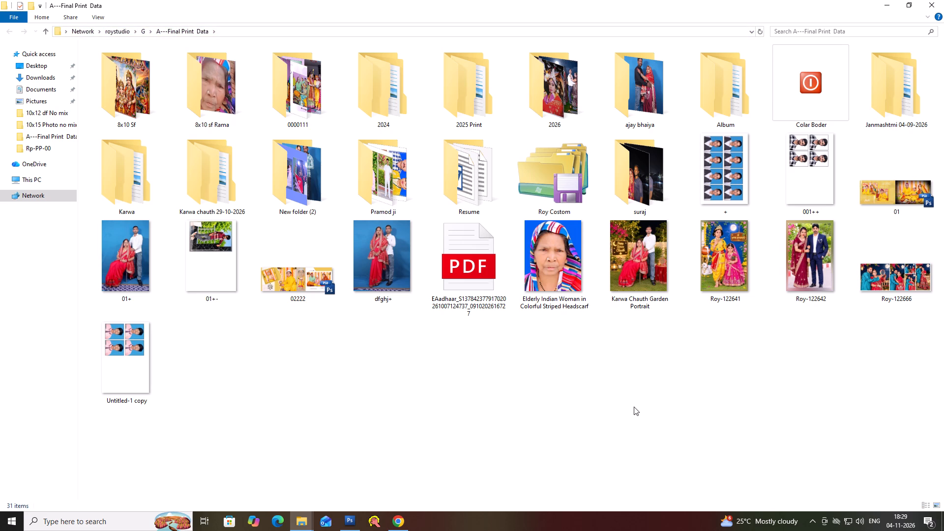
scroll(656, 411, "down", 4)
left_click(648, 418)
left_click_drag(523, 415, 514, 416)
right_click(515, 416)
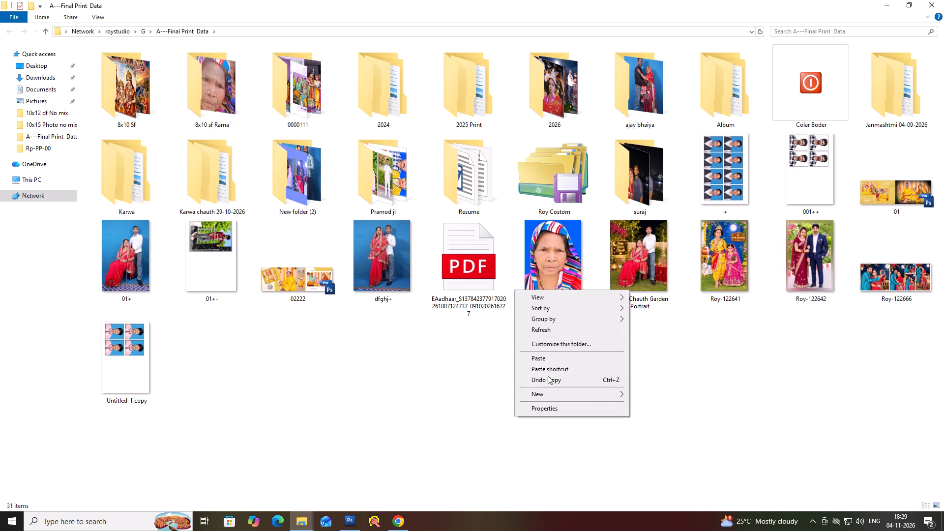
left_click(554, 330)
left_click(554, 401)
key("ctrl+w")
Close the Rp-PP-00 folder window and switch to the Downloads folder.
key("alt+Tab")
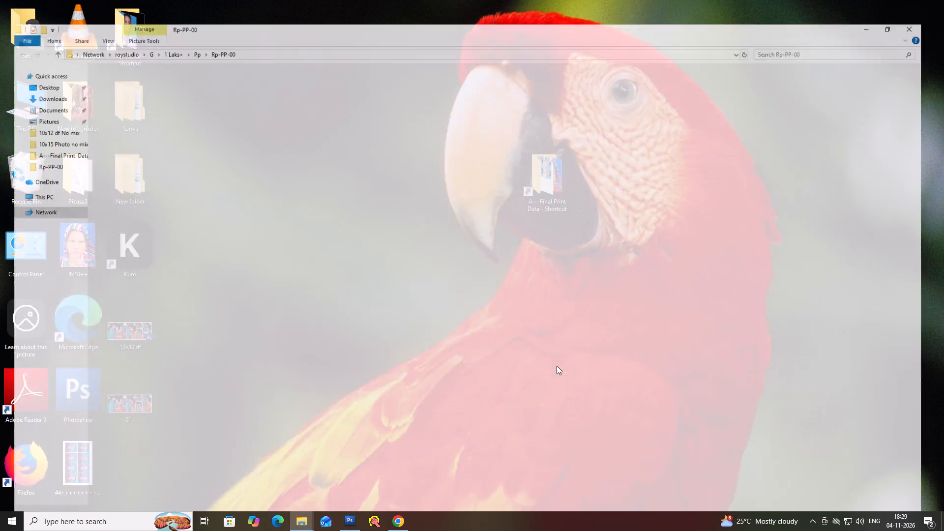
left_click(703, 398)
key("ctrl+w")
key("alt+Tab")
key("alt+Tab")
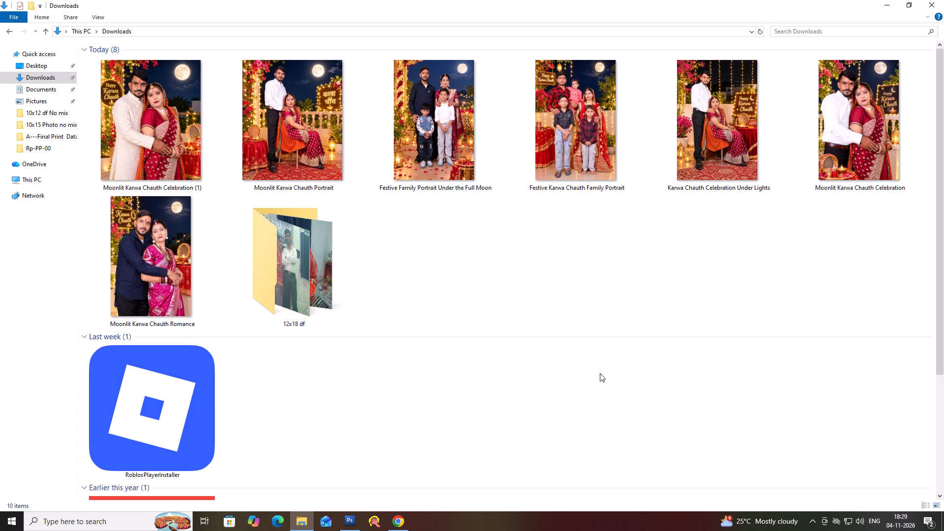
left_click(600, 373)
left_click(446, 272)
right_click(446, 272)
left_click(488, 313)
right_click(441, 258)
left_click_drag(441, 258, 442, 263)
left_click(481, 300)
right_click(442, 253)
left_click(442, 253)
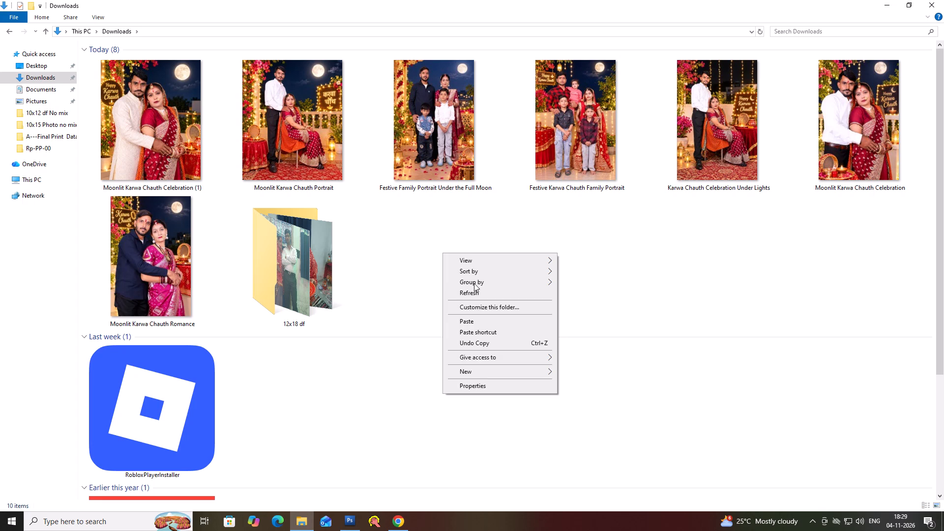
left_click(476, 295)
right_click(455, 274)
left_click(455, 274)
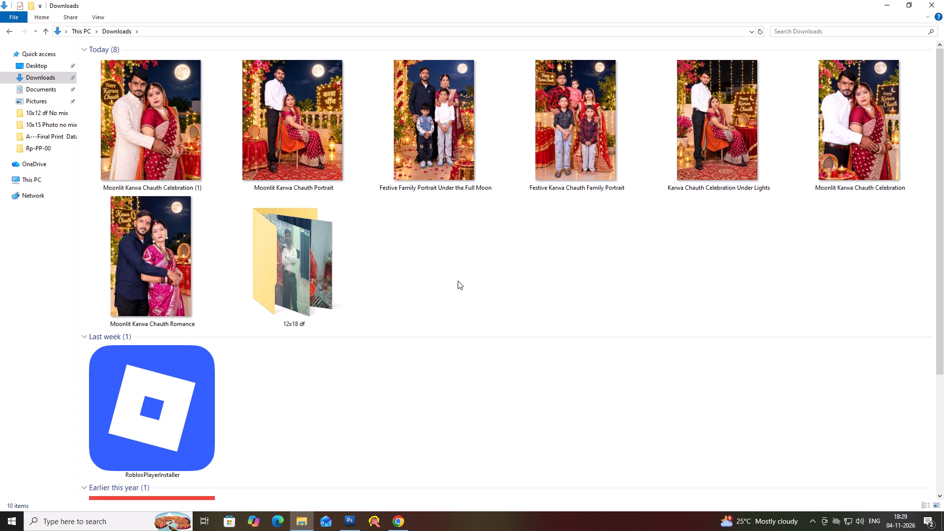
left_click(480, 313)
Open the 12x18 df folder in Downloads and look over its source photos.
double_click(336, 271)
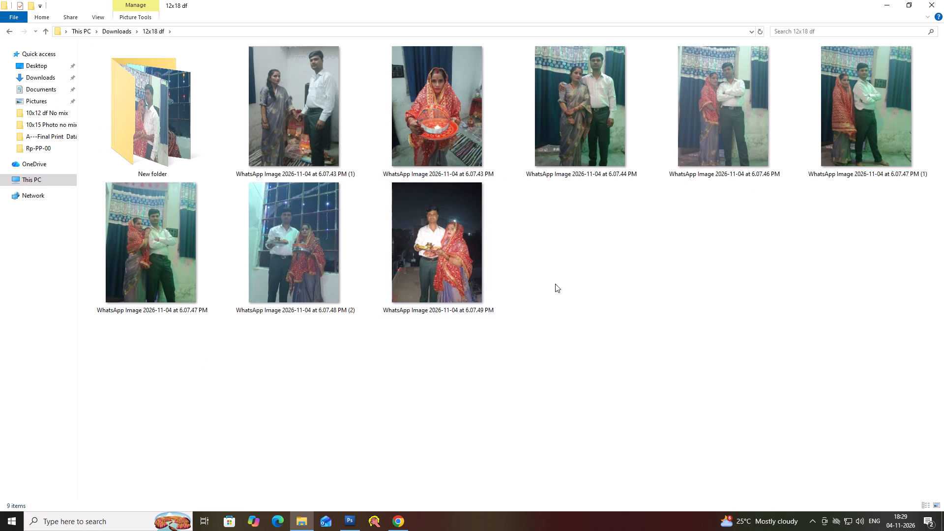
left_click(550, 263)
right_click(549, 263)
left_click(569, 295)
left_click(569, 302)
Switch to Photoshop and look over the whole photo collage sheet.
key("alt+Tab")
left_click(662, 275, "alt")
left_click(647, 270)
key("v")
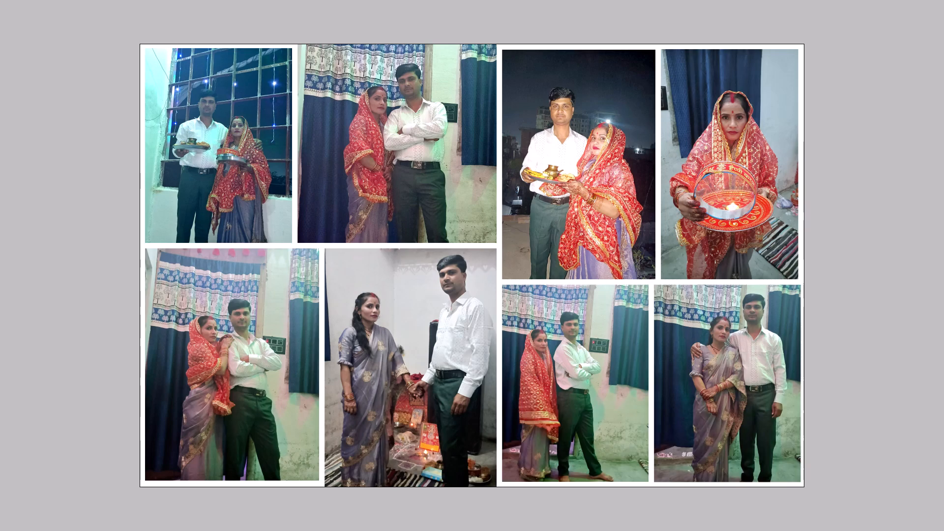
key("ctrl+minus")
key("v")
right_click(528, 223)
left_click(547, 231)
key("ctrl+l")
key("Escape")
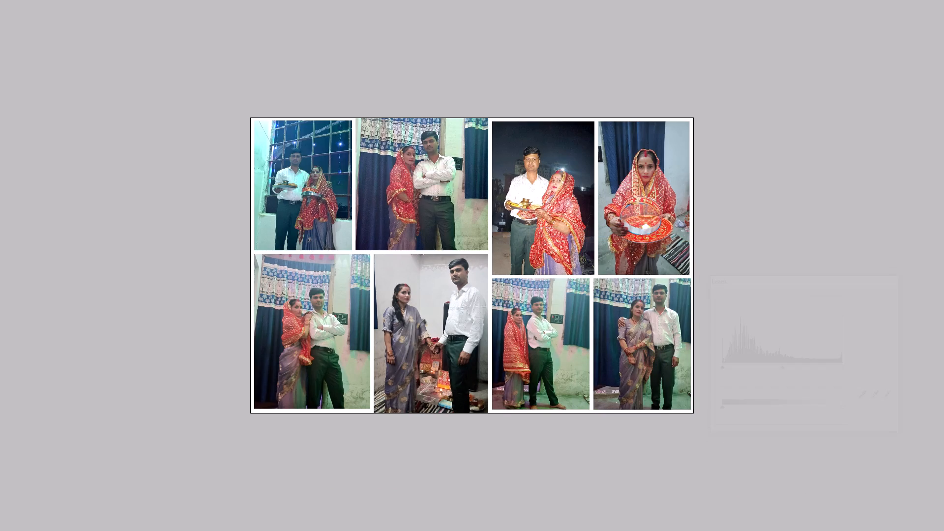
Enlarge the hand-holding photo from its lower-left corner with Free Transform so it extends past the sheet's bottom edge.
key("ctrl+0")
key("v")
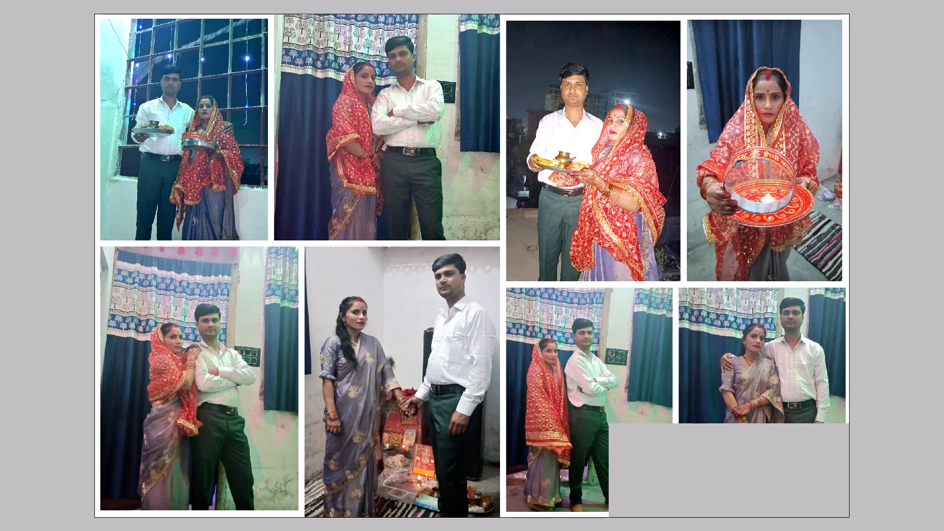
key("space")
left_click_drag(433, 351, 524, 177)
right_click(483, 215)
left_click(488, 219)
key("ctrl+t")
left_click_drag(387, 348, 383, 354, "shift")
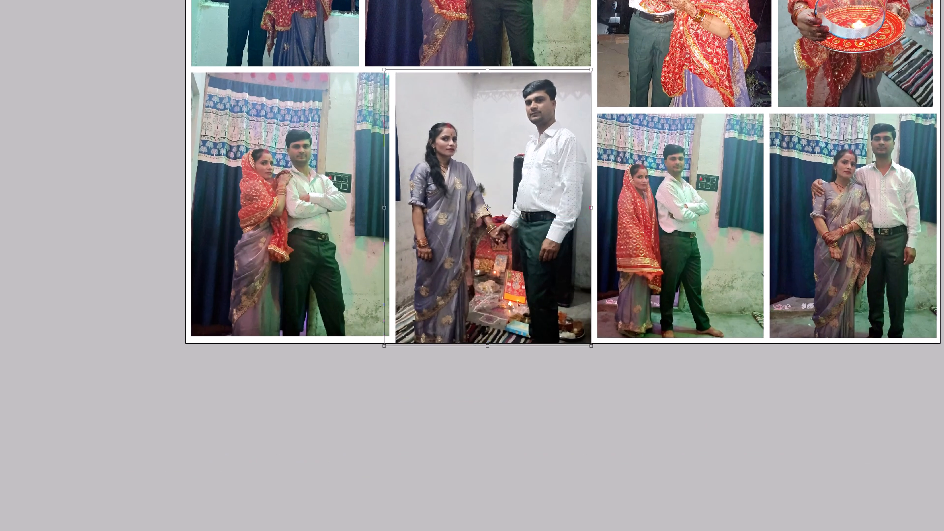
left_click_drag(383, 354, 380, 358, "shift")
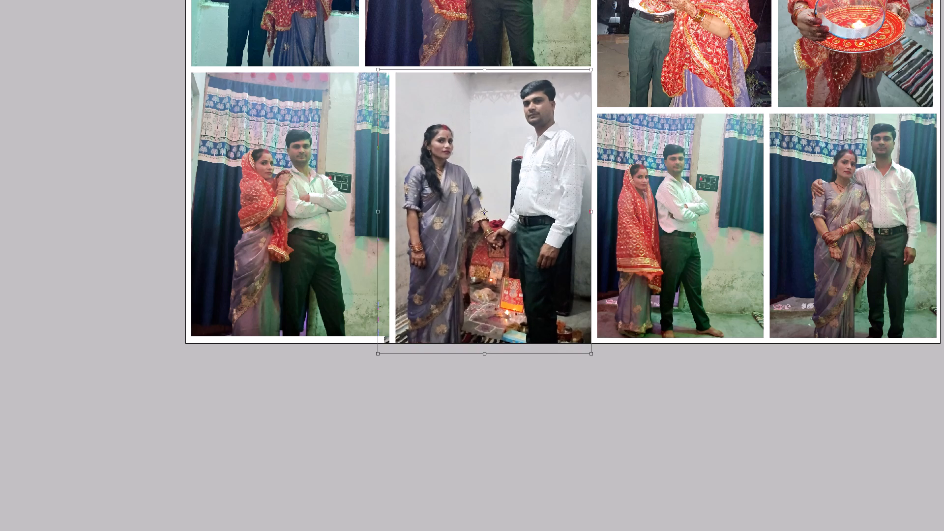
Apply the Free Transform to the hand-holding photo and fit the whole sheet in view.
key("Return")
key("v")
key("ctrl+0")
key("v")
key("ctrl+minus")
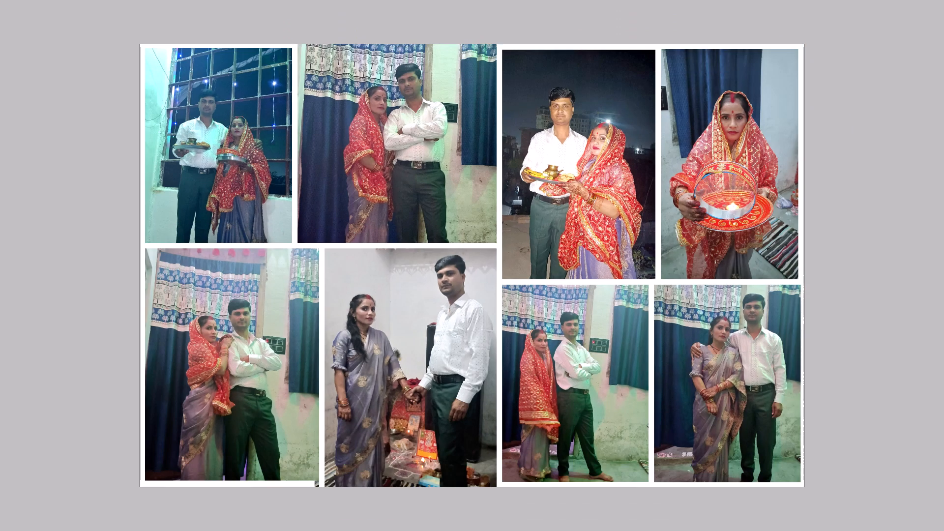
Enlarge the bottom-left couple photo from its upper-right corner with Free Transform, then shift it left so it reaches the sheet's left edge.
type("v")
key("space")
left_click_drag(414, 295, 427, 265)
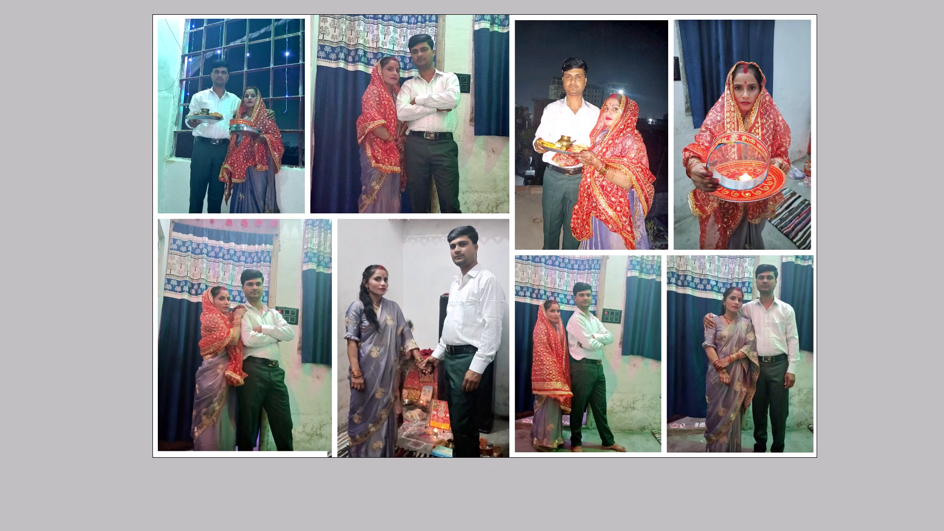
key("space")
key("space")
key("space")
left_click_drag(442, 257, 508, 240)
right_click(338, 276)
left_click(358, 284)
key("space")
left_click_drag(347, 282, 428, 262)
key("ctrl+t")
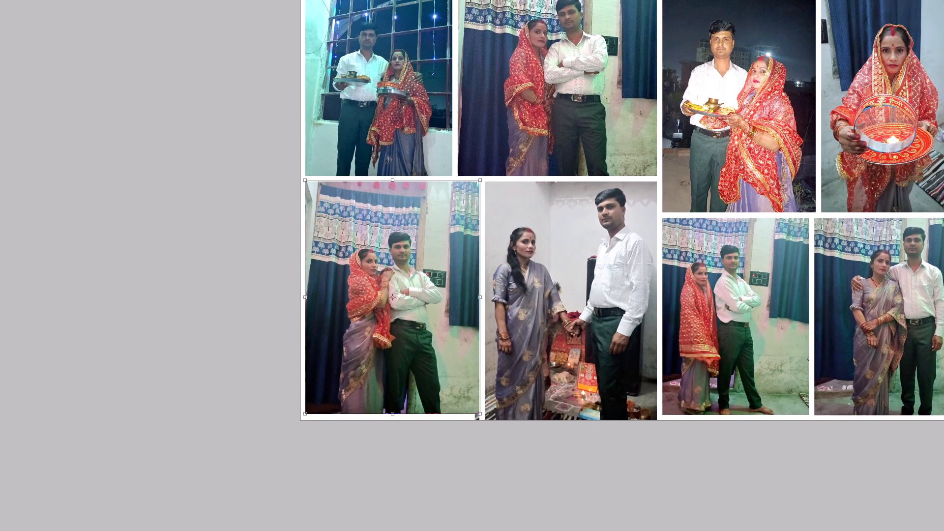
left_click_drag(481, 180, 544, 152, "shift")
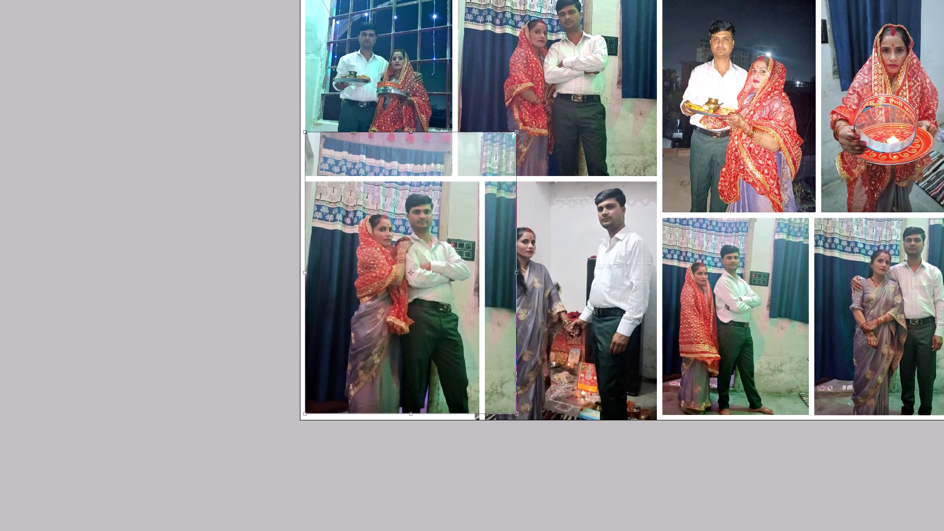
left_click_drag(446, 206, 422, 205, "shift")
key("Return")
key("shift+Right")
key("shift+Right")
key("shift+Right")
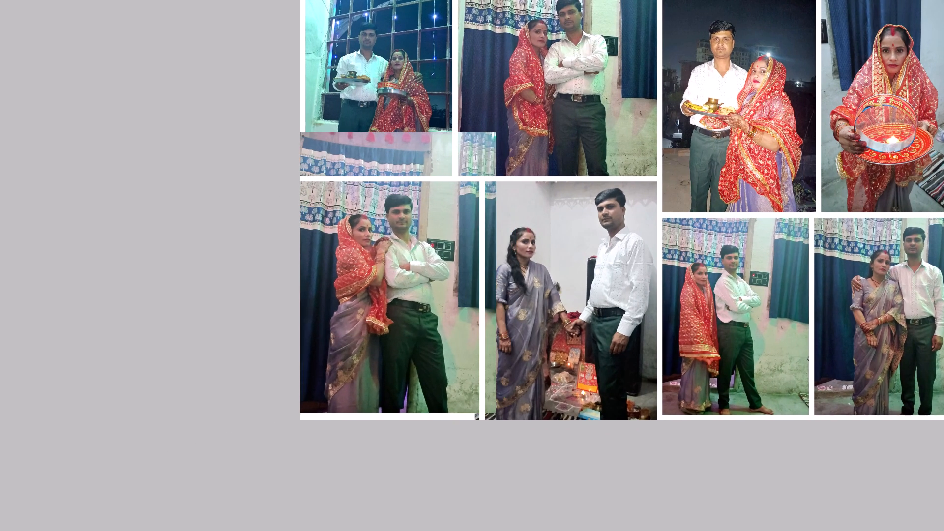
Select and delete the enlarged couple photo's strips that overlap the photos above it and the hand-holding photo, and clear the selection.
key("n")
key("m")
left_click_drag(150, 54, 511, 150)
left_click_drag(511, 150, 594, 182)
left_click_drag(508, 167, 444, 164)
key("Delete")
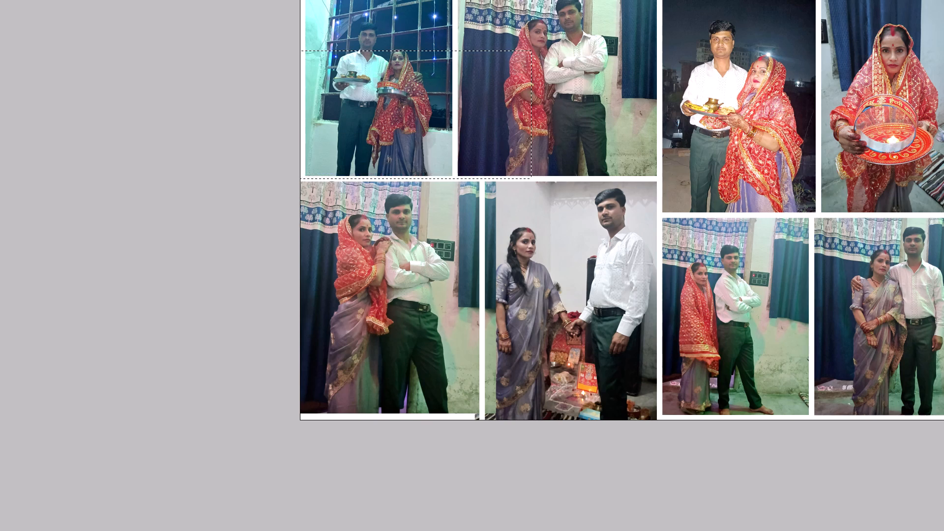
left_click(530, 170)
left_click_drag(483, 173, 651, 530)
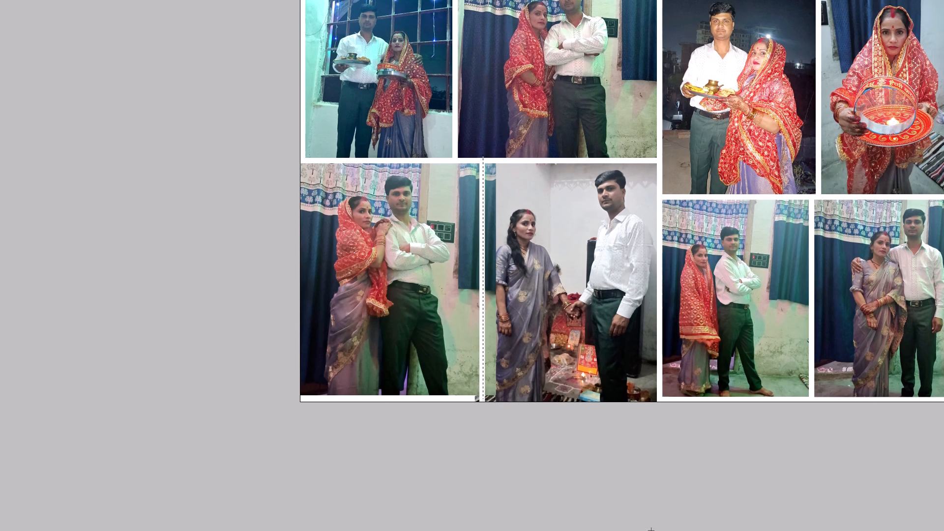
key("Delete")
left_click(593, 155)
Pick Layer 3 and delete its leftover sliver at the bottom of the vertical gap beside the hand-holding photo, and clear the selection.
key("v")
key("space")
left_click_drag(507, 290, 514, 209)
right_click_drag(513, 206, 516, 210)
left_click(523, 213)
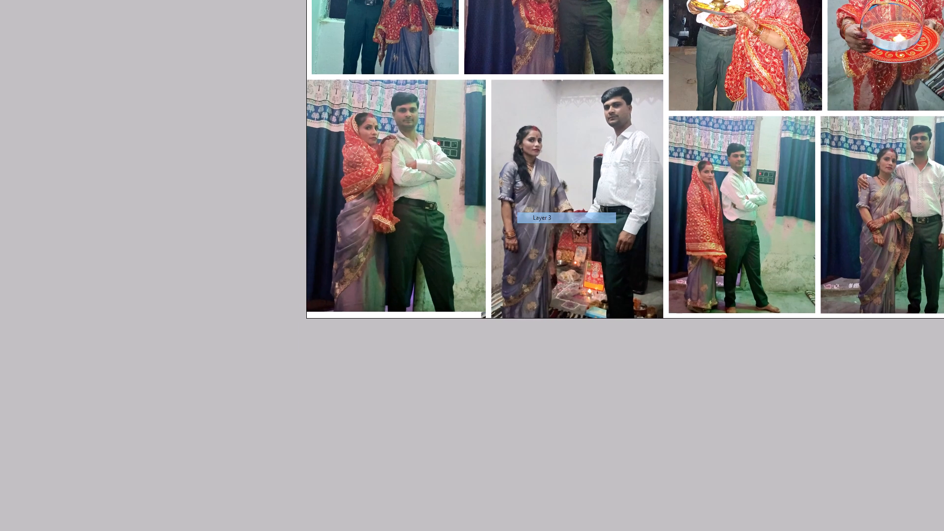
key("m")
left_click_drag(431, 46, 491, 404)
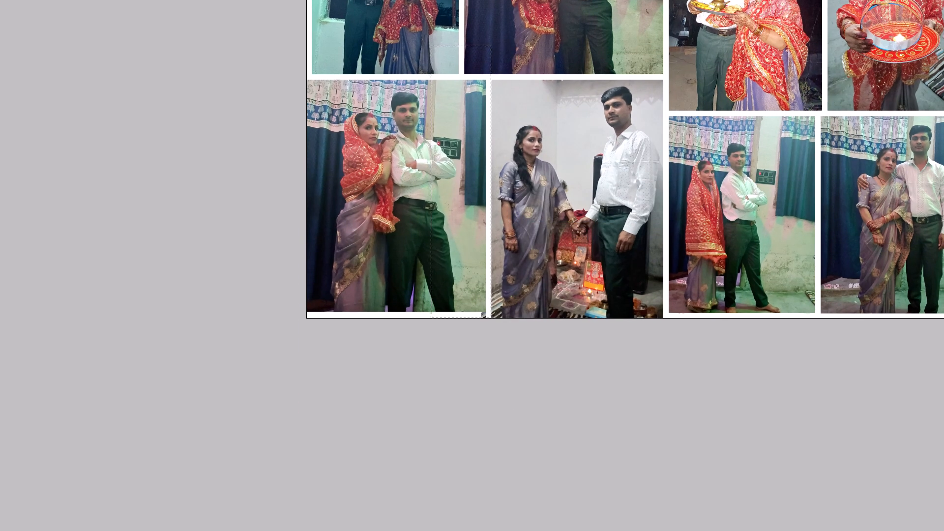
left_click_drag(474, 225, 470, 254)
key("Delete")
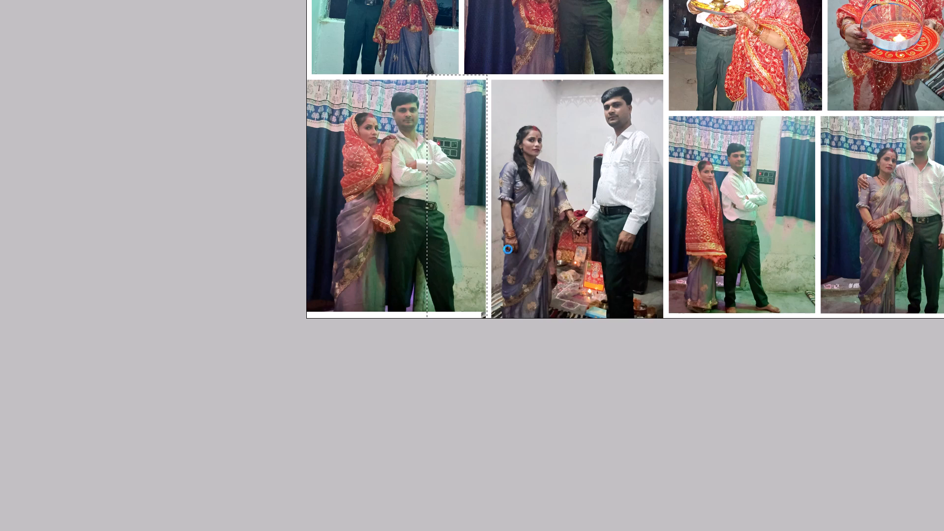
left_click(521, 251)
Save the finished collage to the Desktop under the name 12x18+++.
key("v")
key("ctrl+0")
key("ctrl+minus")
key("v")
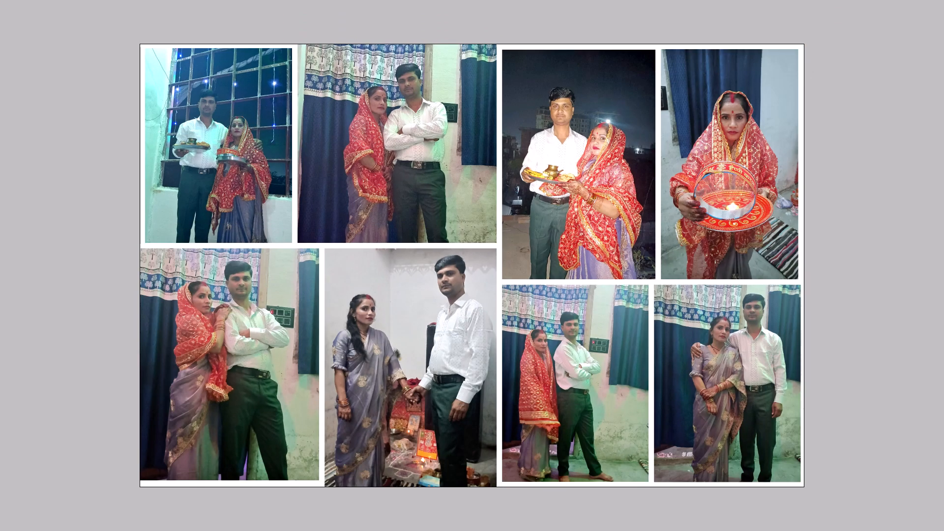
key("ctrl+alt+s")
left_click(18, 74)
scroll(172, 307, "down", 4)
left_click(171, 371)
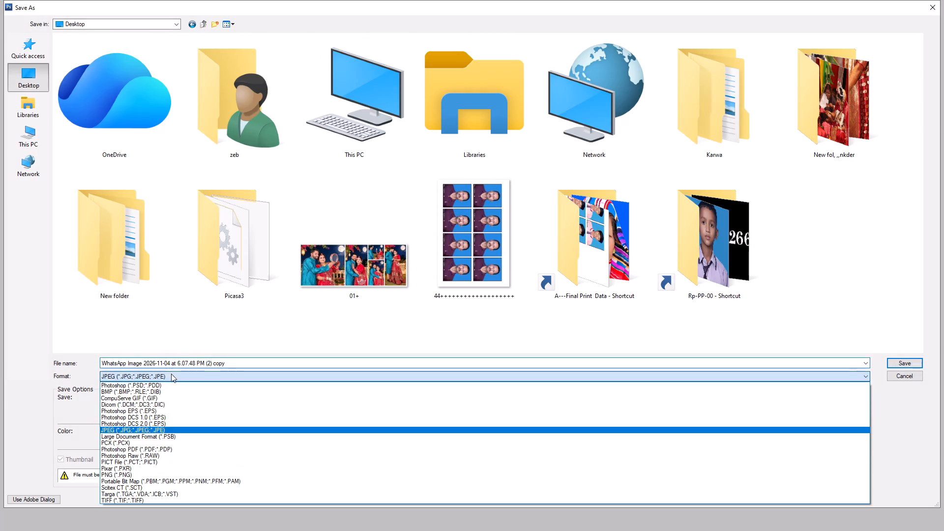
left_click(167, 382)
left_click(256, 356)
left_click(251, 363)
key("1")
type("2x1")
key("8")
type("++")
key("plus")
key("Return")
key("Return")
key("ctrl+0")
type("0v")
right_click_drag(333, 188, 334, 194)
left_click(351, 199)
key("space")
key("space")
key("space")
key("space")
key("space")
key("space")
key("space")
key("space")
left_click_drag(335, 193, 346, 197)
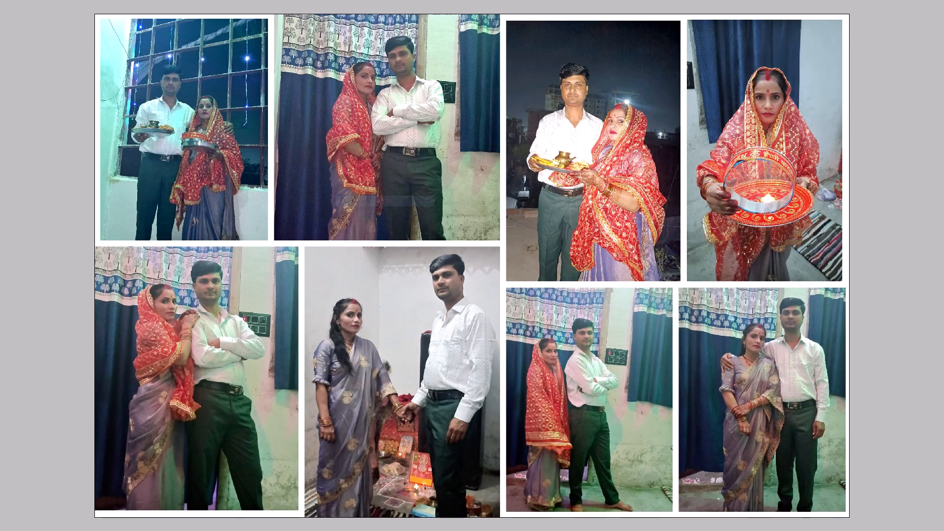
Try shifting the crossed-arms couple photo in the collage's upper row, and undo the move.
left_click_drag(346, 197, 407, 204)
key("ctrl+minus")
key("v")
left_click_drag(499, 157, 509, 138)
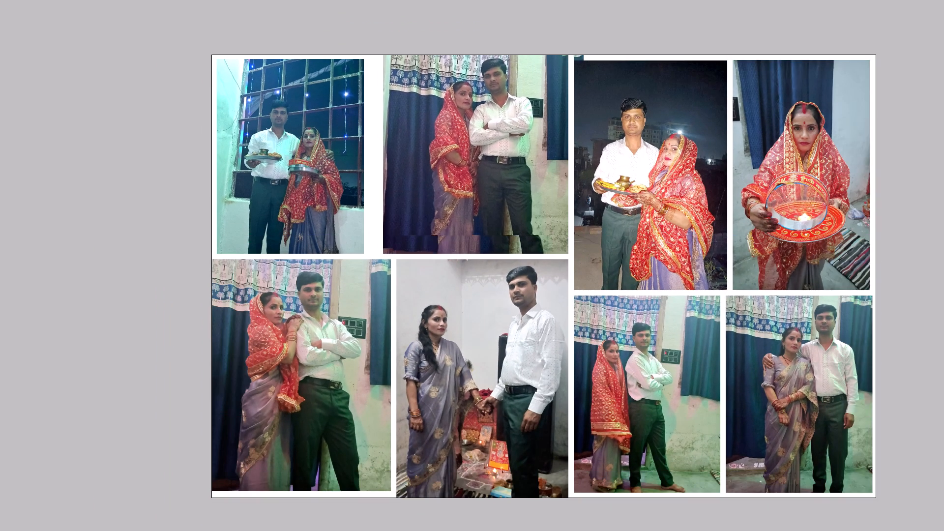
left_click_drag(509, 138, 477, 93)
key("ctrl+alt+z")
Close the collage document without saving further changes.
key("ctrl+w")
key("Tab")
key("Return")
key("ctrl+0")
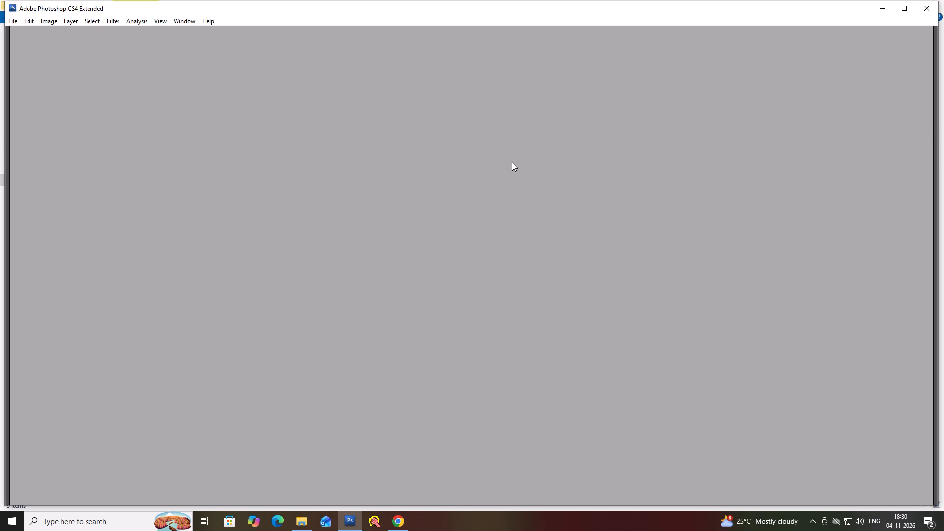
Switch to File Explorer, select the WhatsApp couple photos in the folder and open them in Photoshop.
key("alt+Tab")
left_click(326, 134)
left_click(418, 218, "shift")
left_click_drag(417, 132, 475, 178)
key("alt+Tab")
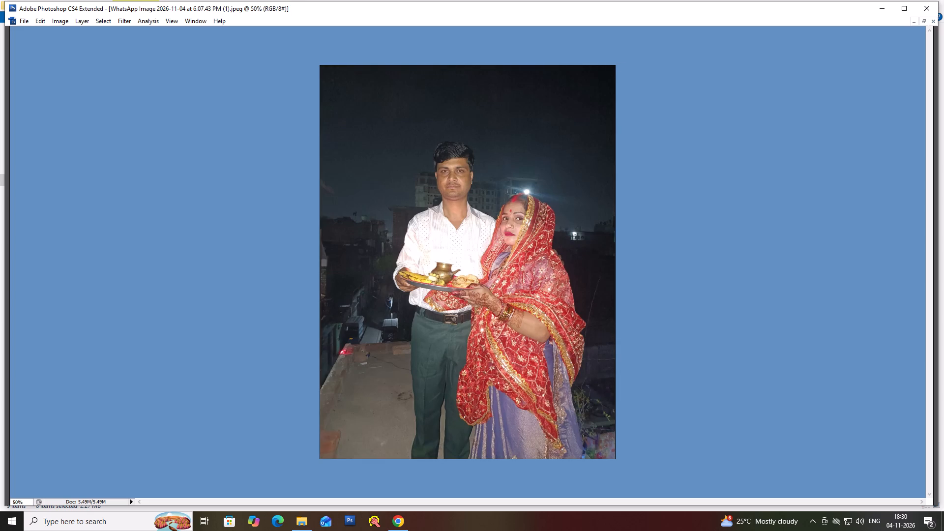
Show the hand-holding photo in full-screen mode and apply Auto Tone faded to 90% opacity.
left_click(460, 154)
type("ff")
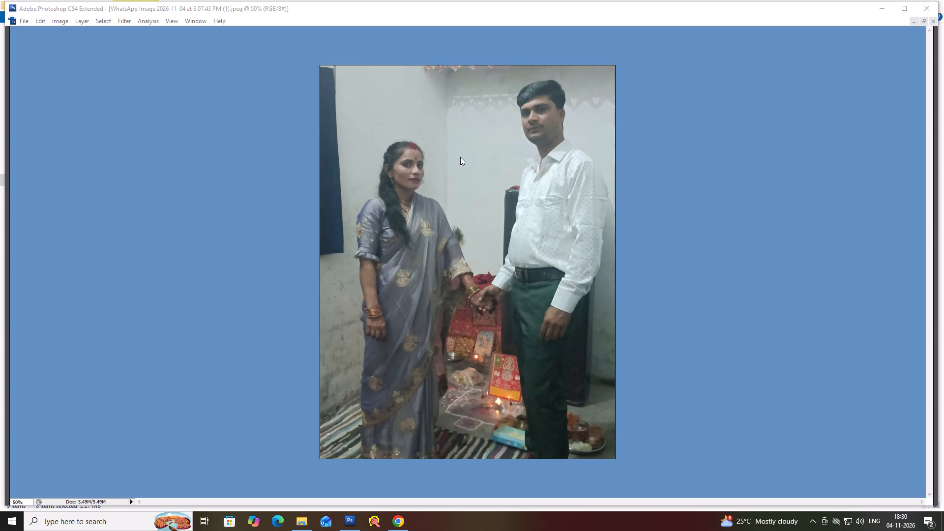
type("ff")
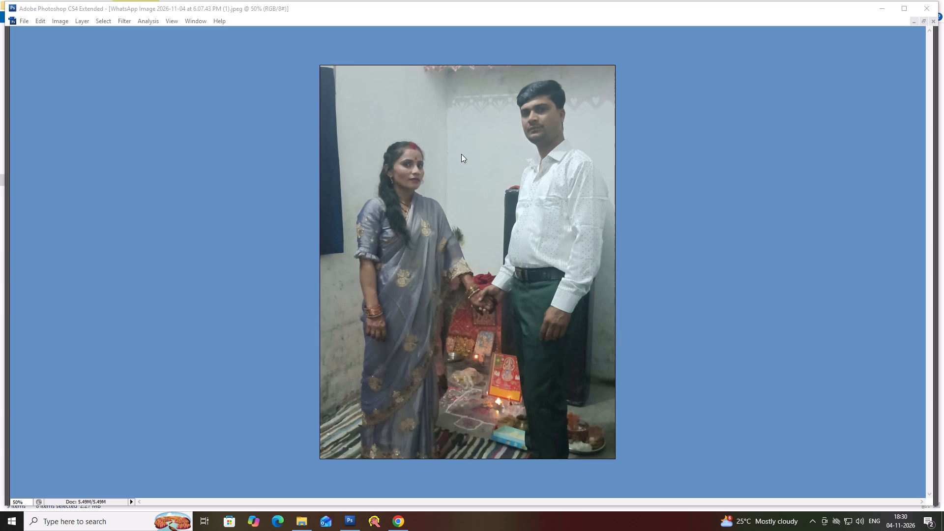
left_click(460, 157)
type("ff")
key("ctrl+0")
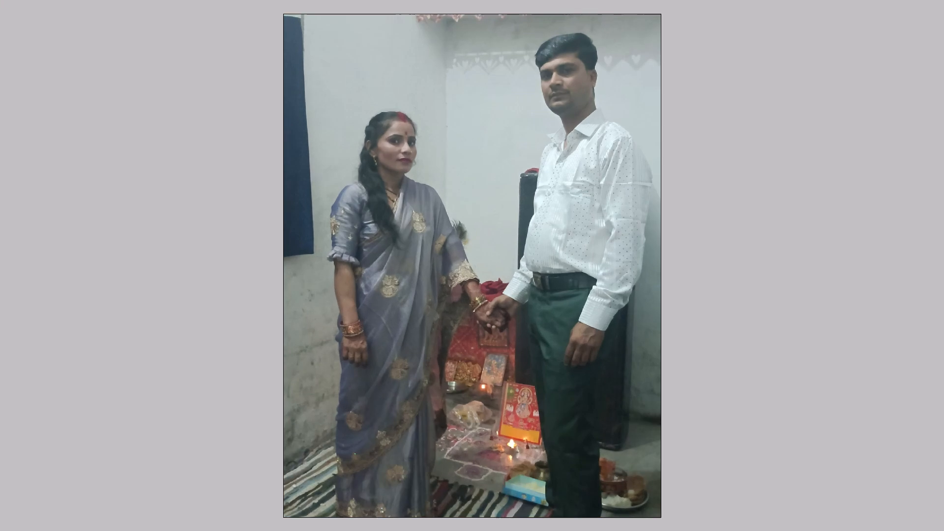
key("ctrl+shift+l")
key("ctrl+shift+f")
type("90")
key("ctrl+Return")
key("ctrl+0")
Run the recorded brightening action on the hand-holding photo and clear the selection it leaves.
key("F6")
key("ctrl+0")
key("ctrl+d")
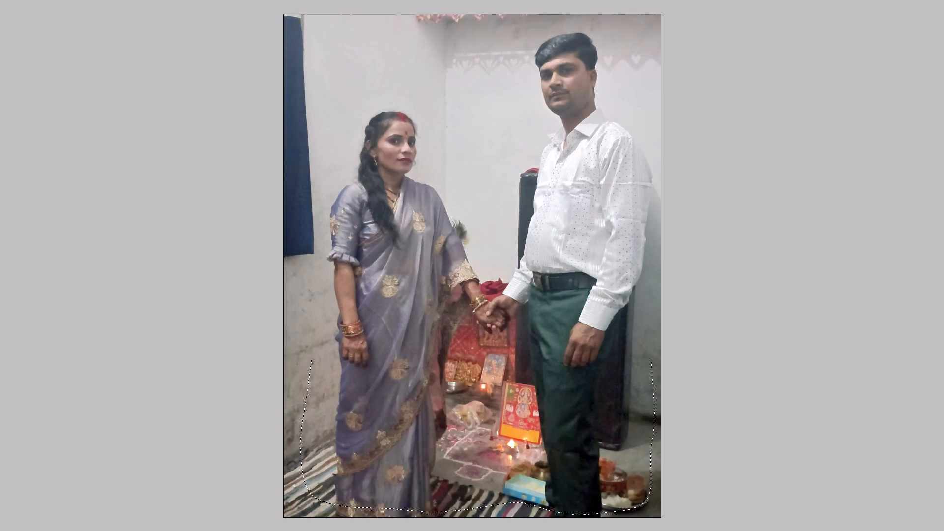
Apply Auto Contrast to the hand-holding photo and fade it to 90% opacity.
key("ctrl+alt+shift+l")
key("ctrl+shift+f")
type("90")
key("ctrl+Return")
Adjust the photo's Levels with midtones 1.07, white input 241 and a slightly raised black input, and compare before and after.
key("ctrl+l")
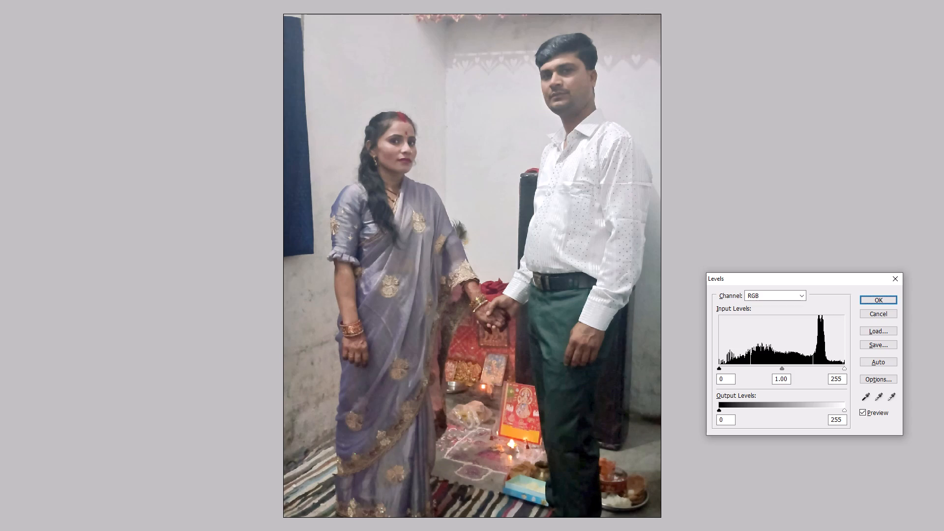
left_click_drag(781, 378, 787, 382)
scroll(787, 382, "up", 8)
key("Tab")
scroll(775, 368, "down", 14)
key("shift+Tab")
key("shift+Tab")
scroll(770, 360, "up", 8)
scroll(770, 360, "up", 17)
key("Return")
key("ctrl+alt+z")
key("ctrl+z")
Select the entire corrected hand-holding photo and cut it from its document.
key("ctrl+a")
key("ctrl+x")
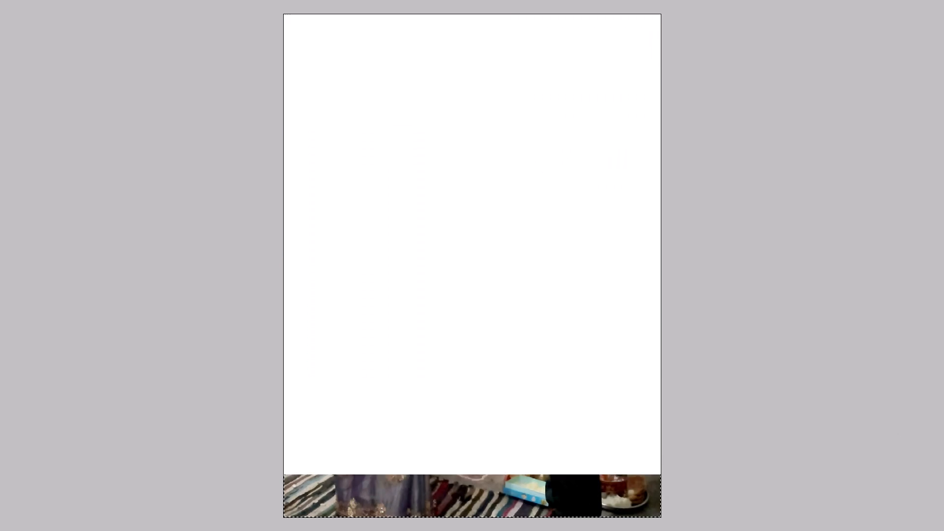
Set the emptied document's image size to 18 inches wide, 12 inches high and 300 pixels/inch.
key("alt+i")
key("alt+i")
key("Tab")
key("Tab")
key("Tab")
key("Tab")
key("1")
key("Tab")
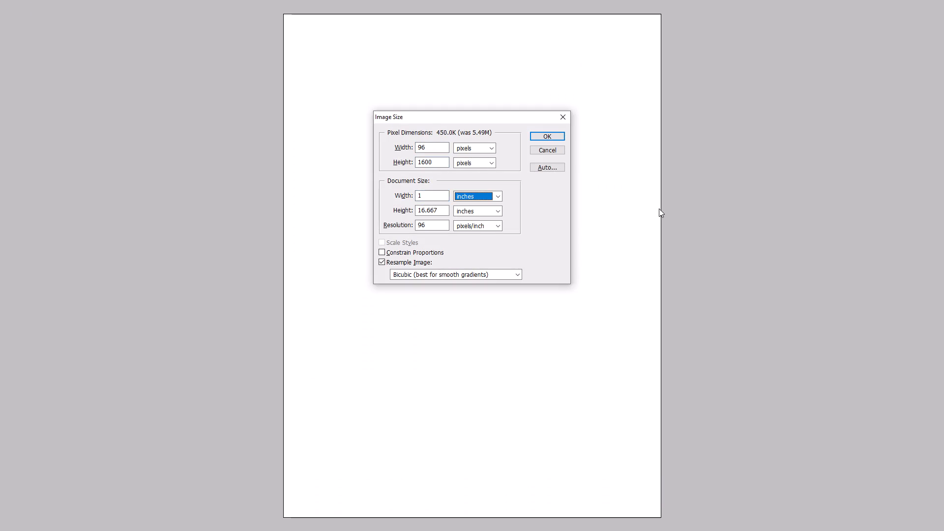
key("shift+Tab")
type("18")
key("Tab")
key("Tab")
type("12")
key("Tab")
key("Tab")
type("300")
key("Return")
Paste the cut hand-holding photo onto the resized blank sheet.
key("ctrl+0")
key("ctrl+v")
key("ctrl+minus")
key("ctrl+plus")
key("ctrl+m")
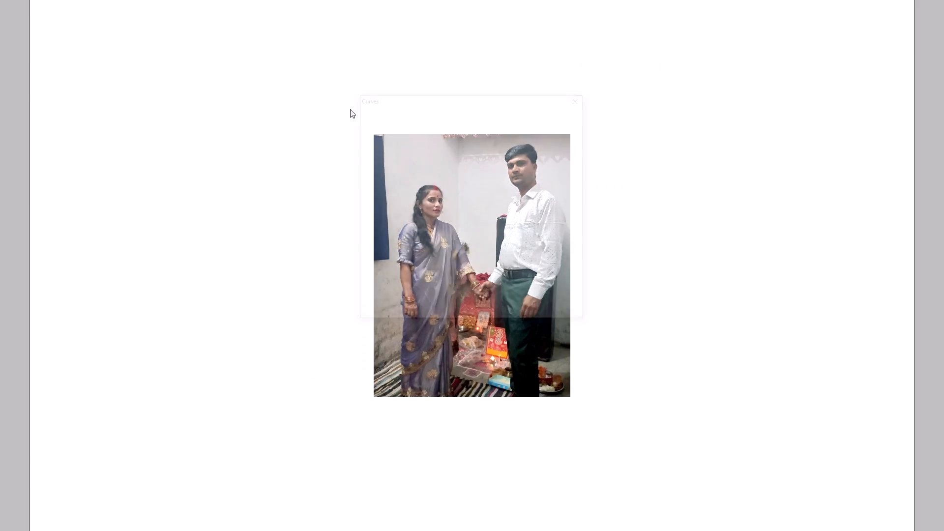
Trim off the strip with the blue curtain along the left edge of the pasted hand-holding photo and deselect.
left_click_drag(339, 100, 390, 363)
key("Escape")
key("Escape")
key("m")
left_click_drag(333, 92, 383, 420)
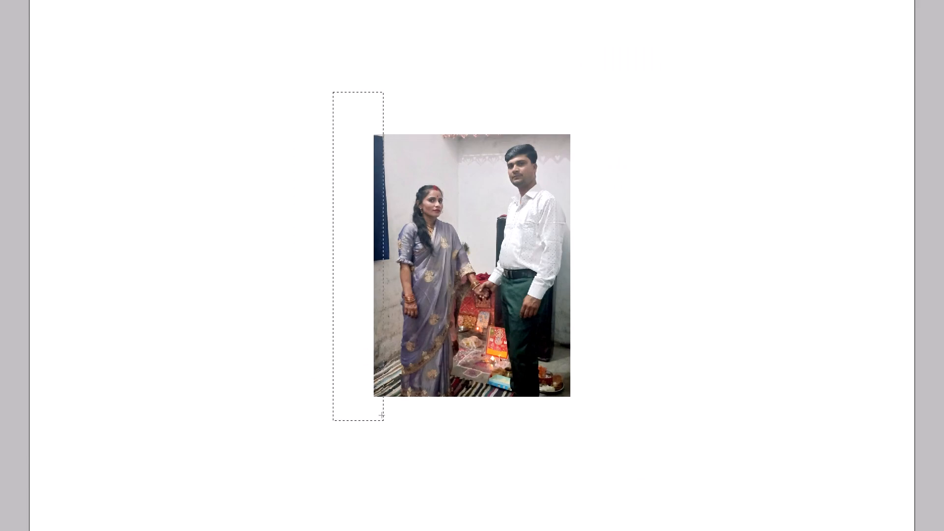
left_click_drag(383, 420, 391, 441)
key("Delete")
left_click(460, 255)
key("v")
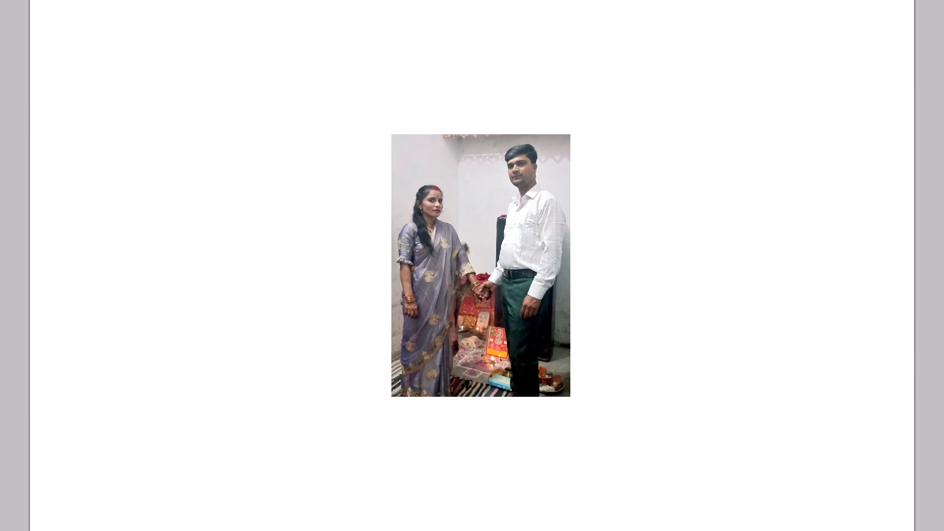
Move the hand-holding photo into the upper-left corner of the sheet, leaving a narrow white margin at its top and left.
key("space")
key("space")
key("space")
left_click_drag(572, 206, 697, 215)
left_click_drag(678, 215, 318, 109)
key("ctrl+0")
key("shift+Right")
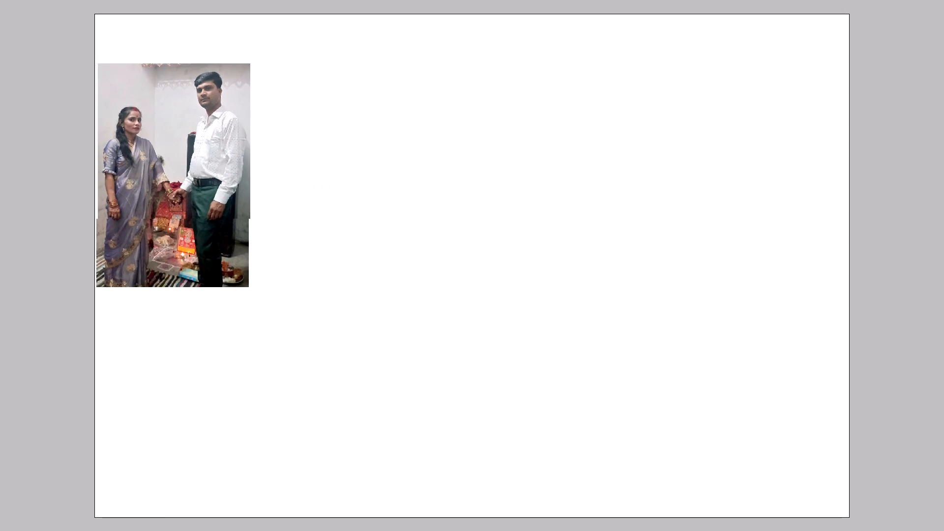
left_click_drag(276, 110, 284, 65, "shift")
key("Right")
key("Right")
key("Right")
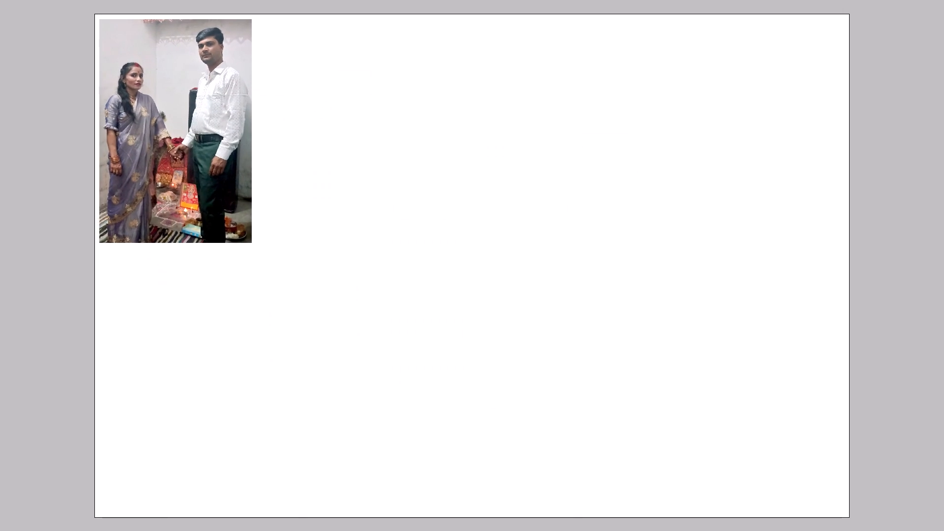
Switch to the photo of the woman holding the sieve, apply Auto Tone faded to 90%, and lighten its dark areas.
key("ctrl+Tab")
key("ctrl+0")
key("ctrl+0")
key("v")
key("ctrl+shift+l")
key("ctrl+shift+f")
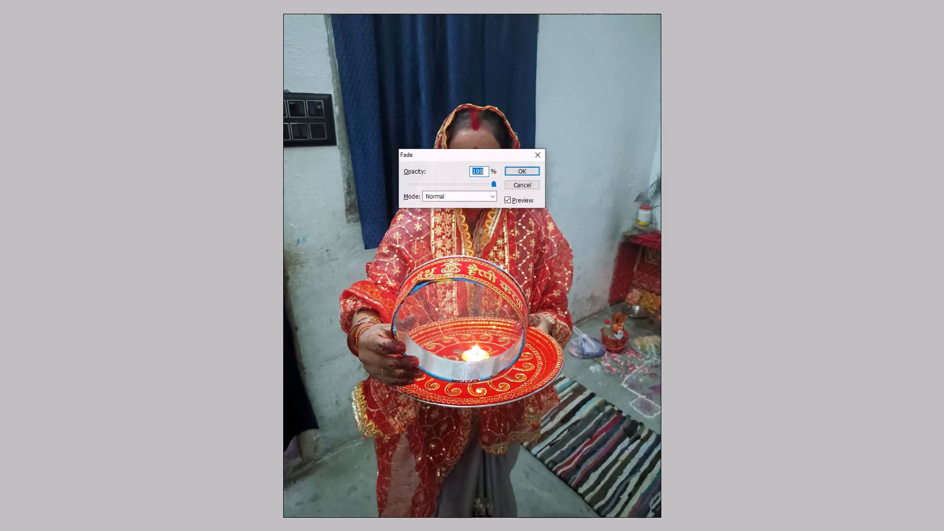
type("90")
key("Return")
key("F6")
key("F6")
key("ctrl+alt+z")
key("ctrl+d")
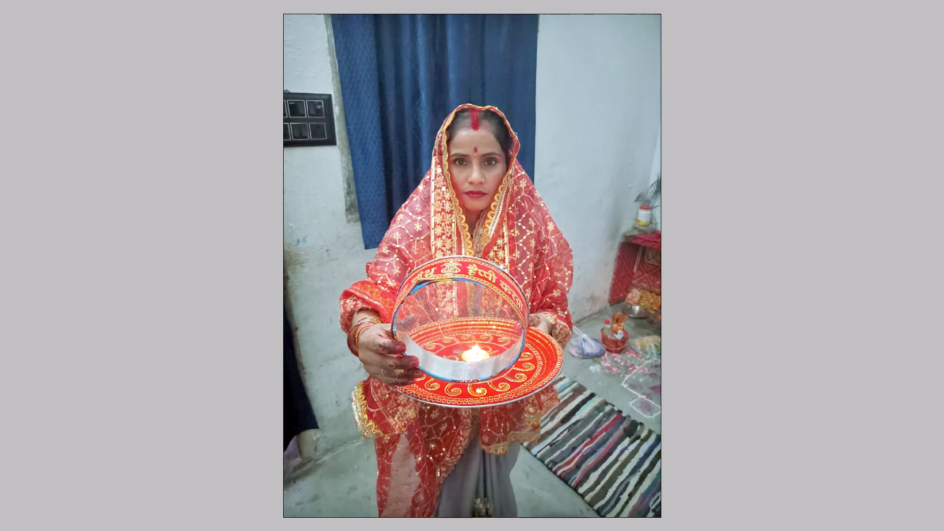
Apply Auto Contrast to the sieve photo and fade it to 90%.
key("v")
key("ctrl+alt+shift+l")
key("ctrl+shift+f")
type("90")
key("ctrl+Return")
Cut the entire sieve photo, close its document without saving, and paste the photo onto the collage sheet.
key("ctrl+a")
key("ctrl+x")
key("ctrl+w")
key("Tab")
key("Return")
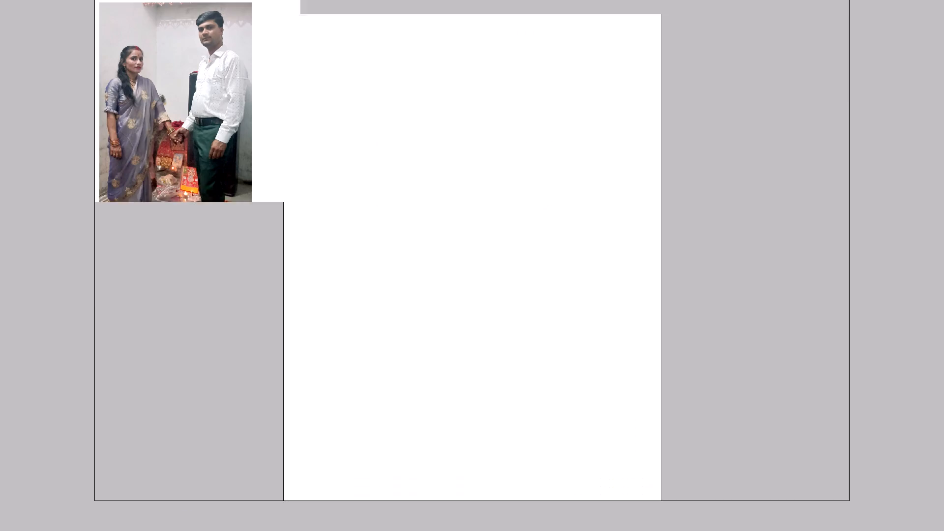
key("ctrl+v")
Trim strips off the right, left and top edges of the pasted sieve photo and deselect.
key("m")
left_click_drag(524, 124, 632, 484)
key("Delete")
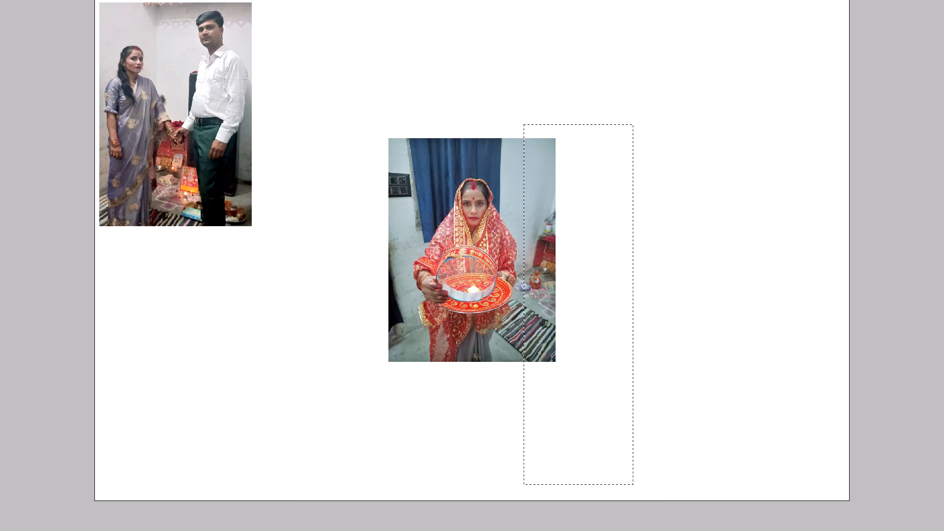
left_click_drag(365, 127, 407, 426)
key("Delete")
left_click(431, 311)
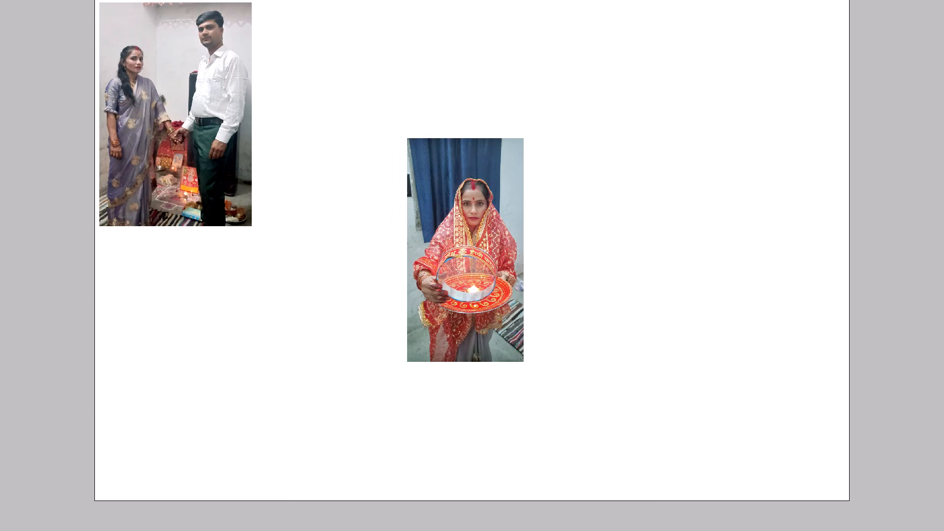
left_click_drag(366, 75, 594, 177)
left_click_drag(558, 153, 558, 148)
key("Delete")
left_click(482, 238)
Move the sieve photo directly beside the hand-holding photo, with their top edges aligned.
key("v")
key("ctrl+0")
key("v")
key("ctrl+minus")
left_click_drag(488, 237, 354, 88)
Enlarge the sieve photo with Free Transform and move it across to the upper-right corner of the sheet.
key("ctrl+t")
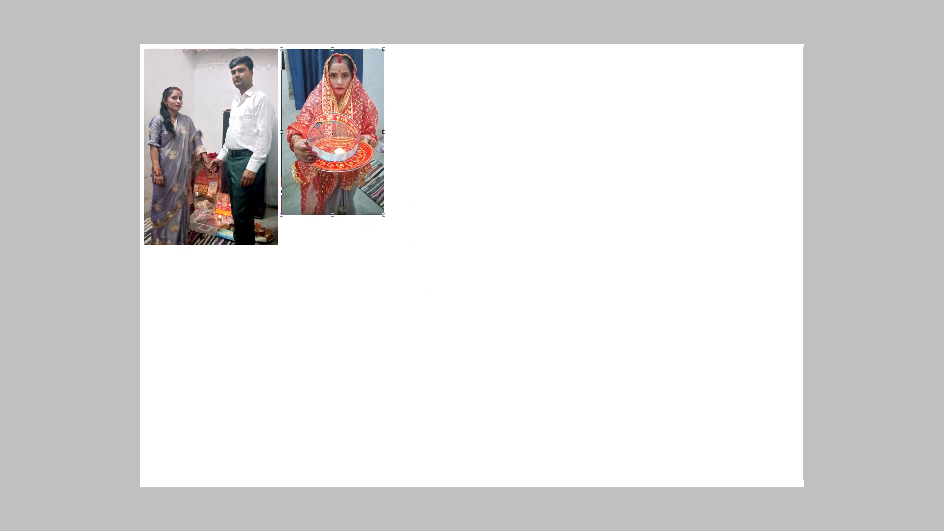
left_click_drag(385, 218, 434, 287, "shift")
left_click_drag(325, 227, 678, 225, "shift")
key("shift+Right")
key("shift+Right")
key("shift+Right")
key("shift+Right")
key("shift+Right")
key("shift+Right")
key("shift+Right")
key("shift+Right")
key("shift+Right")
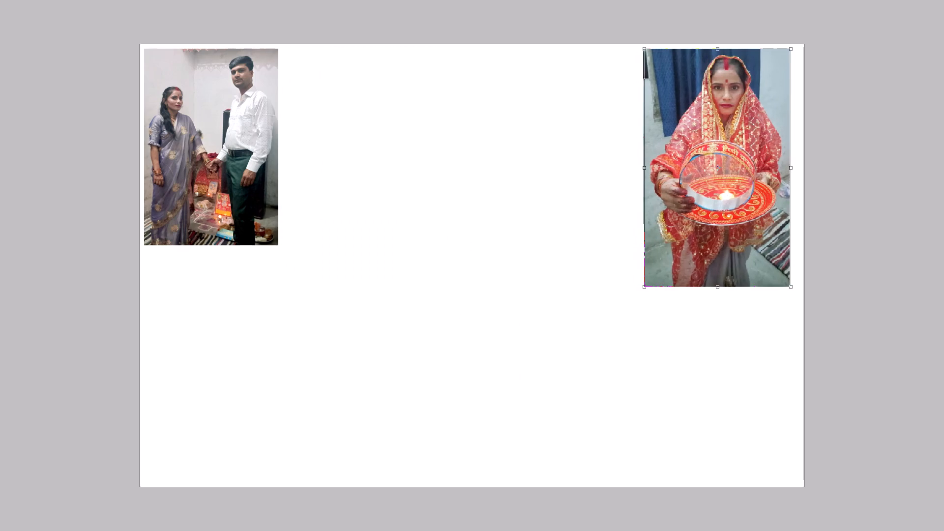
Apply the Free Transform to the photo of the woman with the sieve and nudge it into the sheet's top-right corner.
key("shift+Right")
key("shift+Right")
key("shift+Right")
key("Return")
key("ctrl+0")
key("shift+Right")
key("Down")
key("shift+Down")
key("Right")
key("Right")
key("Down")
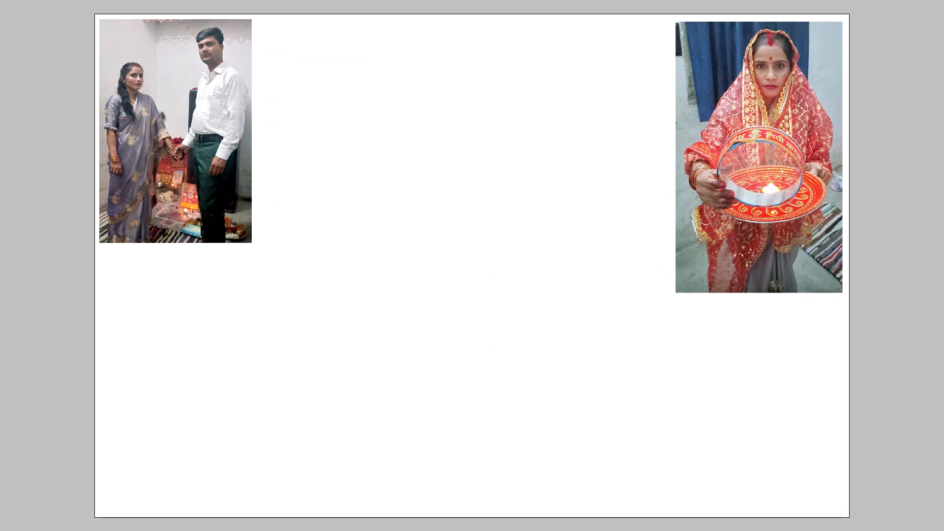
key("Up")
key("ctrl+0")
Switch to the photo of the man with his arm around the woman, run the recorded brightening action, and clear the selection.
key("ctrl+Tab")
key("Tab")
key("ctrl+Tab")
key("ctrl+0")
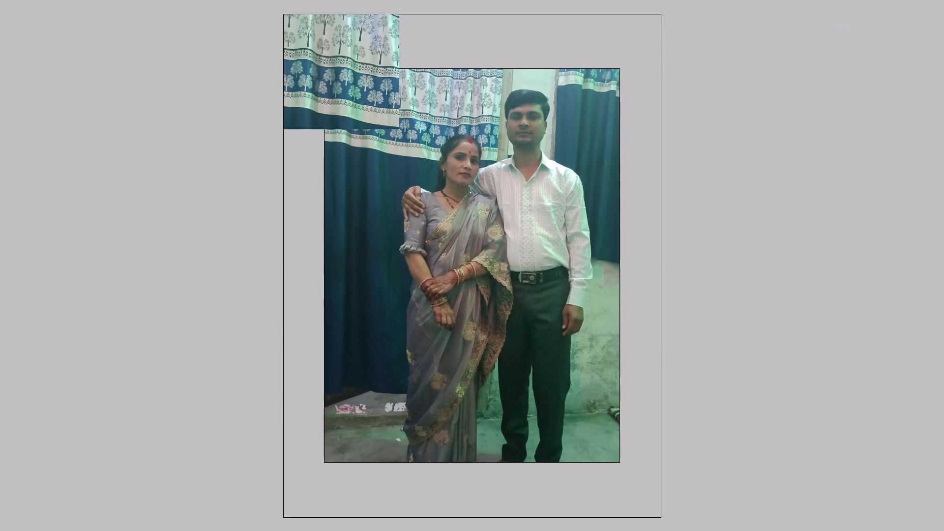
key("0")
key("F6")
key("F6")
key("ctrl+0")
key("ctrl+d")
Apply Auto Tone and Auto Contrast to the photo of the man with his arm around the woman, fading each to 90%.
key("ctrl+shift+l")
key("ctrl+shift+f")
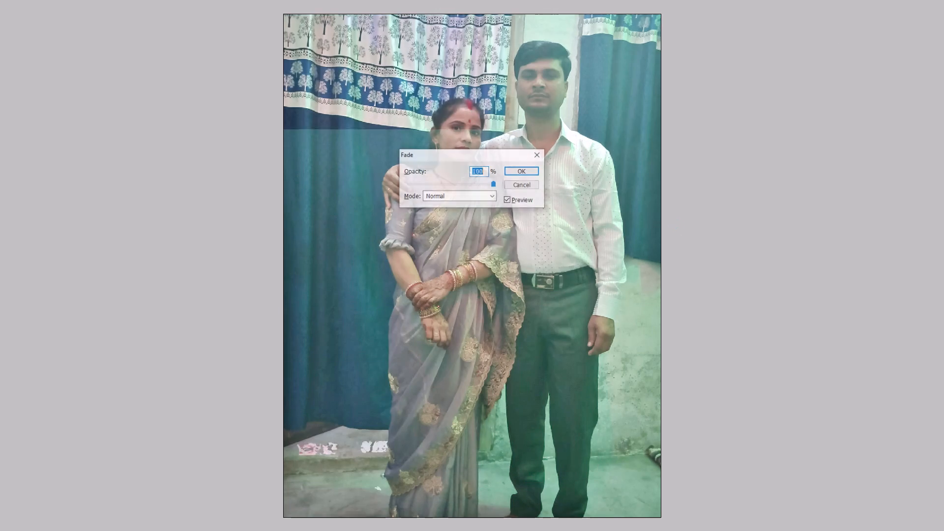
type("90")
key("Return")
key("ctrl+alt+shift+l")
key("ctrl+shift+f")
type("90")
key("Return")
Apply Selective Color to the arm-around photo and fade it to 40%.
key("alt+i")
key("alt+a")
key("alt+s")
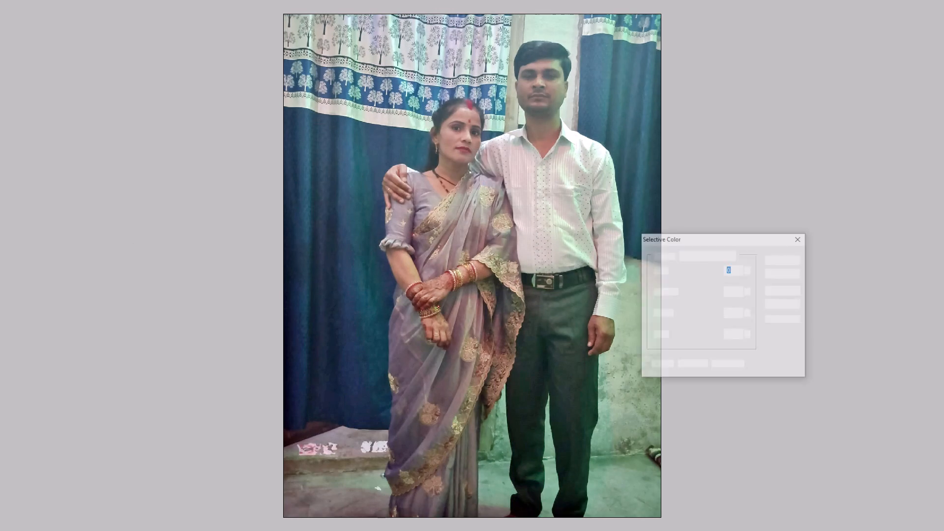
key("Return")
key("ctrl+shift+f")
type("40")
key("Return")
Cut the corrected arm-around photo and paste it onto the collage sheet, closing the emptied source file without saving.
key("ctrl+a")
key("ctrl+x")
key("ctrl+w")
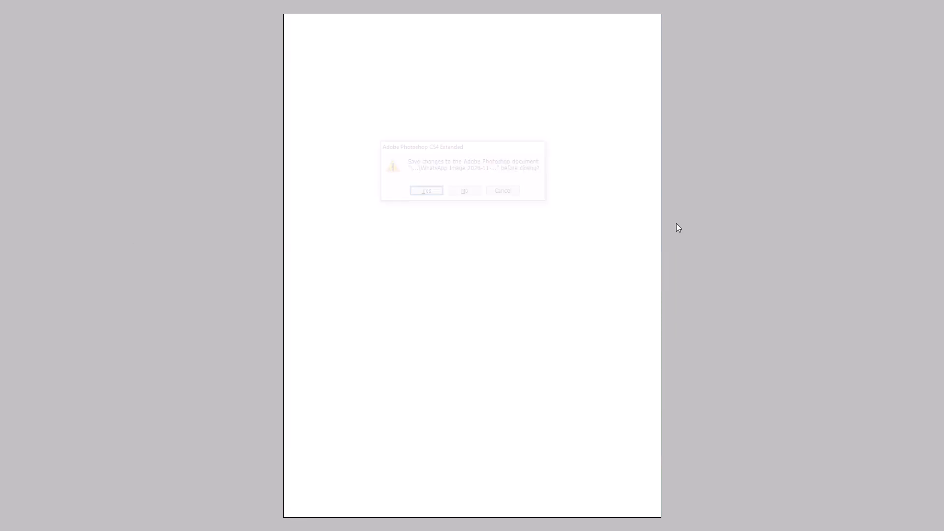
key("Tab")
key("Return")
key("ctrl+minus")
key("ctrl+v")
Trim strips off the left, right and top edges of the pasted arm-around photo using rectangular selections.
key("m")
left_click_drag(343, 125, 420, 332)
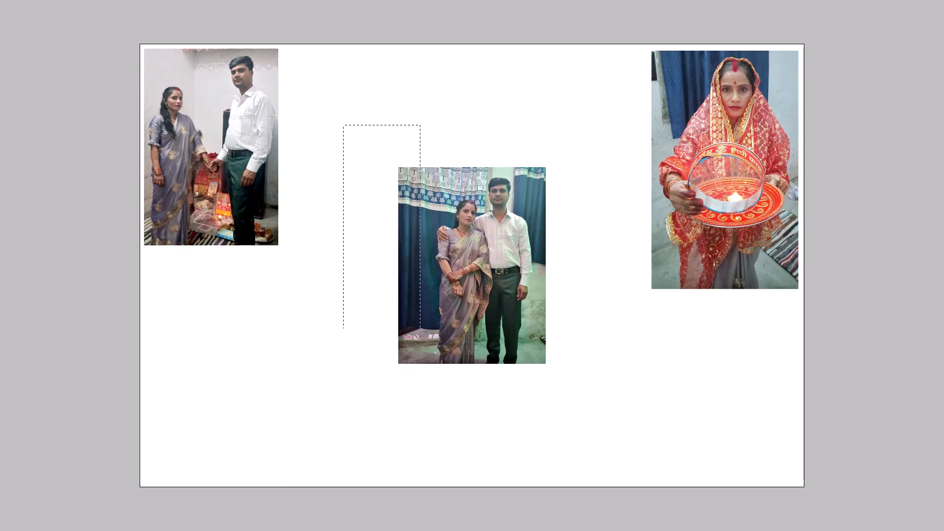
left_click_drag(420, 332, 428, 410)
key("Delete")
left_click(495, 262)
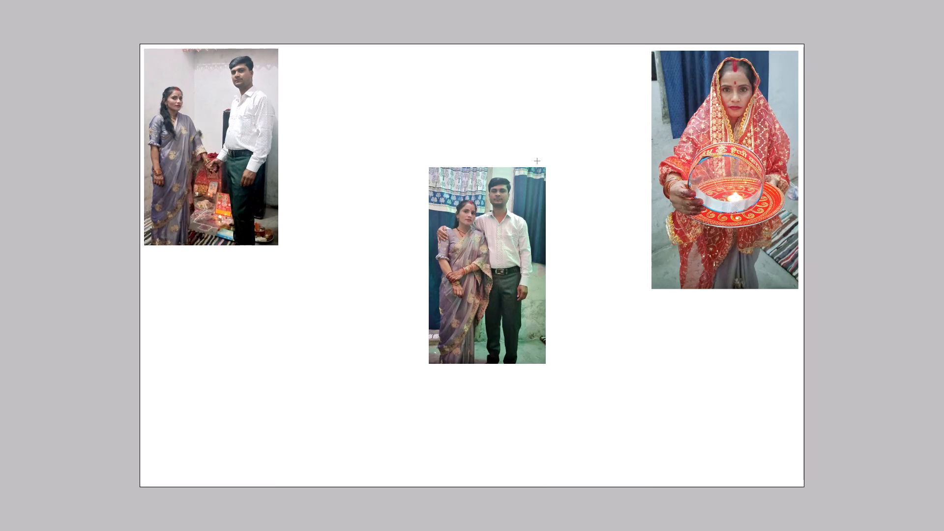
left_click_drag(537, 157, 651, 530)
key("Delete")
left_click_drag(399, 146, 607, 161)
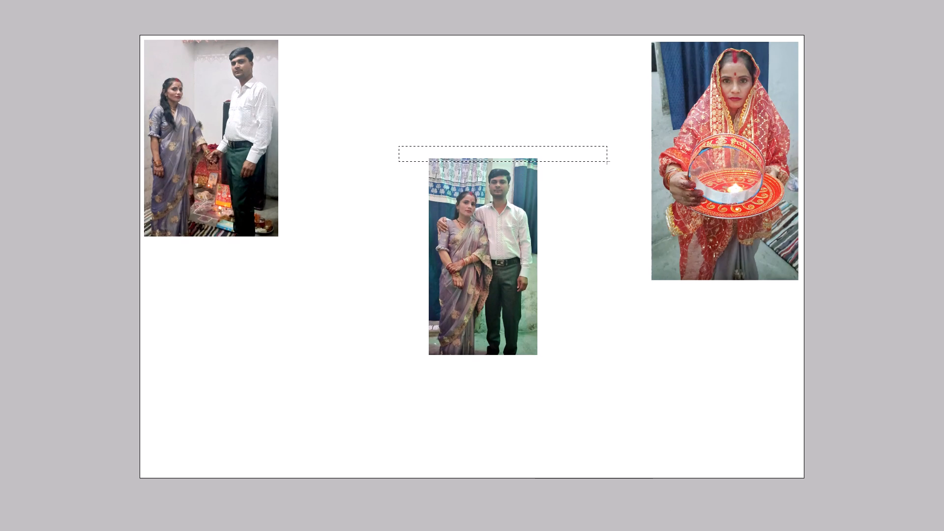
key("Delete")
left_click(537, 205)
Move the trimmed arm-around photo to just right of the hand-holding photo, slightly lower on the sheet.
key("v")
left_click_drag(506, 252, 362, 212)
key("space")
left_click_drag(365, 240, 377, 137)
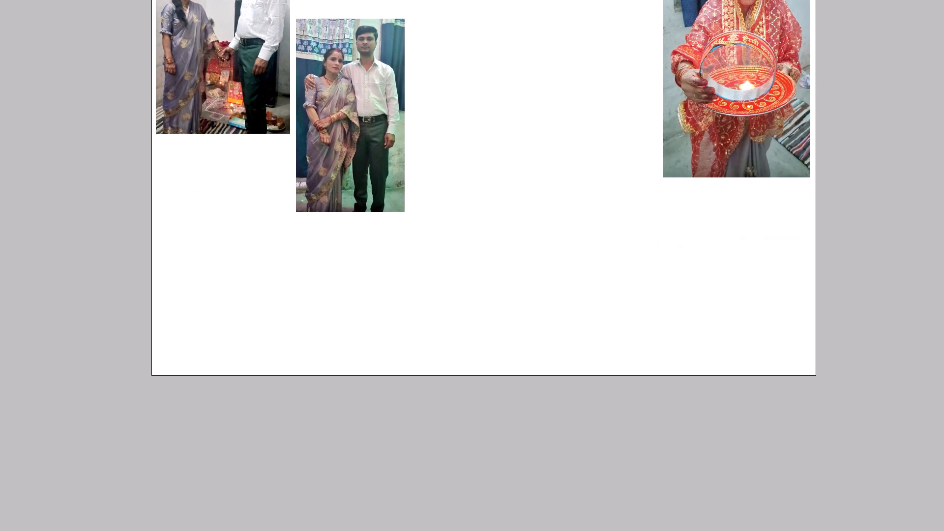
key("ctrl+0")
key("v")
Switch to the photo of the couple with the man's arms crossed, run the recorded brightening action, and clear the selection.
key("ctrl+Tab")
key("v")
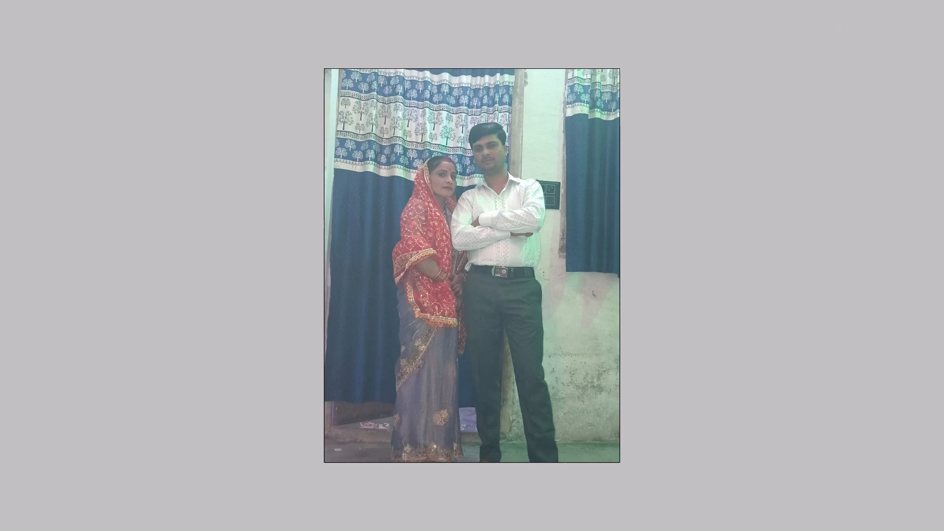
key("ctrl+0")
key("0")
key("F6")
key("ctrl+0")
key("ctrl+d")
Apply Auto Tone and Auto Contrast to the crossed-arms photo, fading each to 90%.
key("ctrl+shift+l")
key("ctrl+shift+f")
type("90")
key("Return")
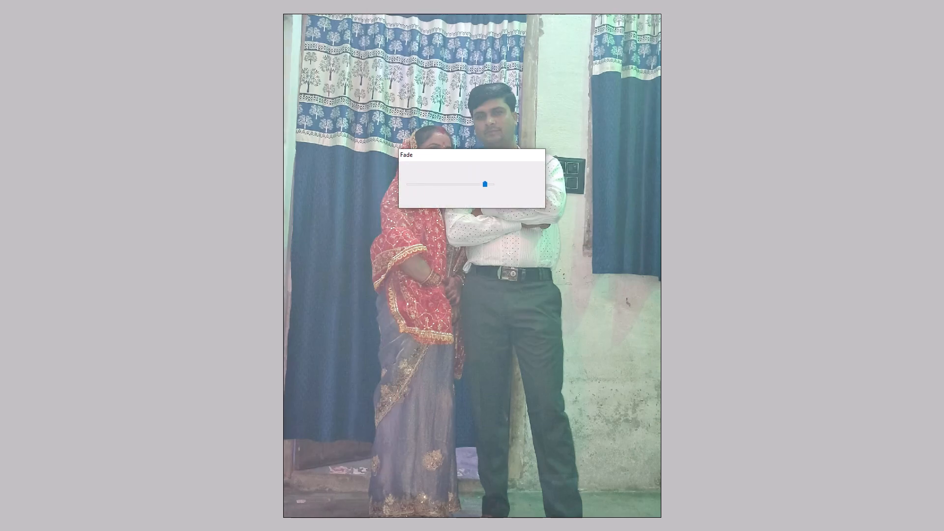
key("ctrl+alt+shift+l")
key("ctrl+shift+f")
key("9")
key("0")
key("Return")
Run the recorded brightening action on the crossed-arms photo again and clear the selection.
key("0")
key("F6")
key("ctrl+d")
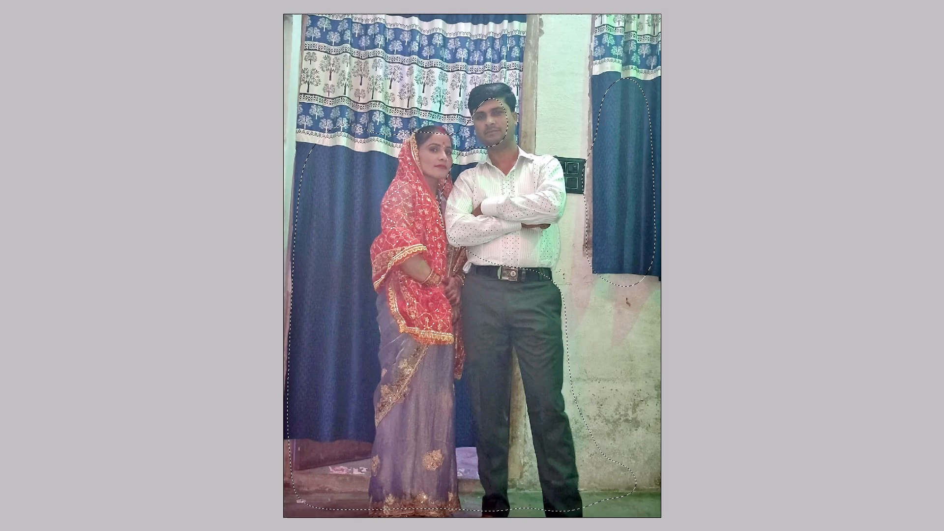
key("v")
Apply the Levels adjustment to the crossed-arms photo and fade it to 80%.
key("alt+i")
key("alt+a")
key("alt+l")
key("Return")
key("ctrl+shift+f")
type("80")
key("Return")
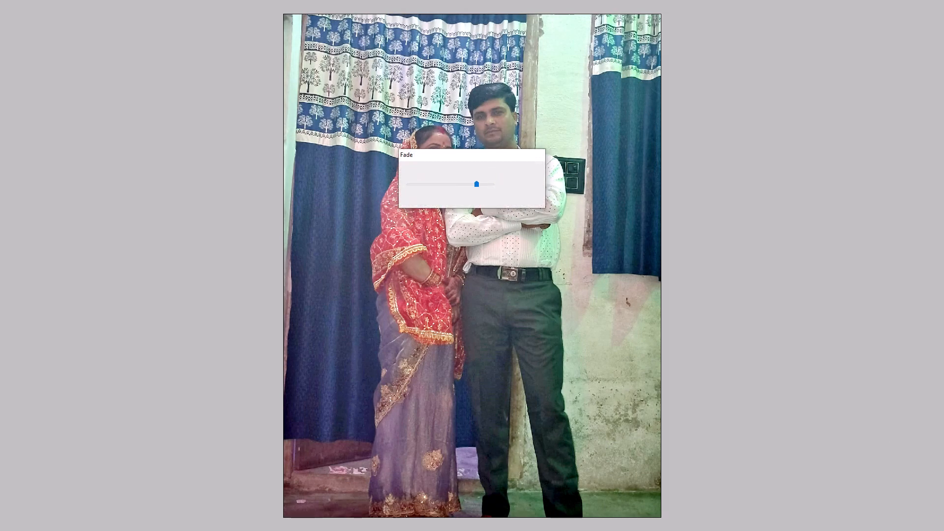
Apply Selective Color to the crossed-arms photo and fade it to 40%.
key("alt+i")
key("alt+a")
key("alt+s")
key("Return")
key("ctrl+shift+f")
type("40")
key("ctrl+Return")
Cut the crossed-arms photo, close its emptied file without saving, and paste it onto the sheet slightly right of centre.
key("ctrl+a")
key("ctrl+x")
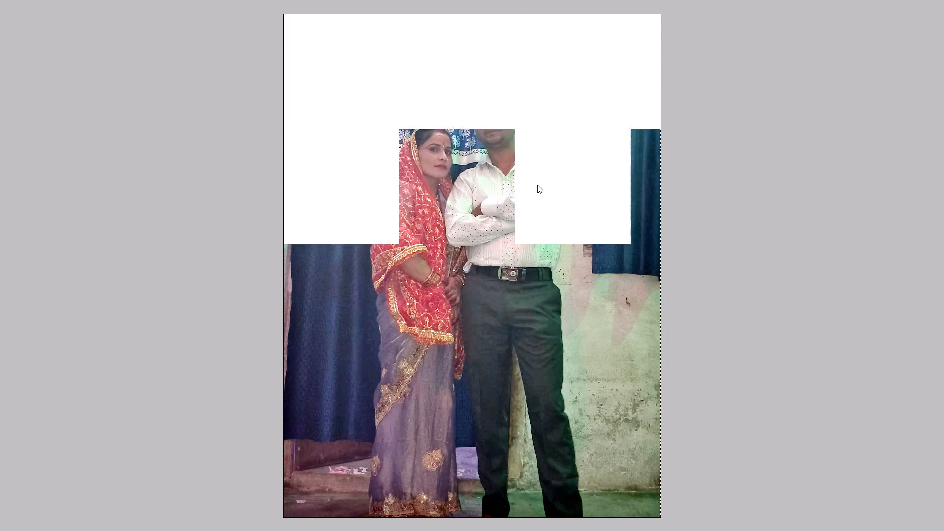
key("ctrl+w")
key("Tab")
key("Return")
key("ctrl+minus")
key("ctrl+v")
left_click_drag(465, 217, 526, 246)
Trim strips off the left, right and top edges of the pasted crossed-arms photo and clear the selection.
key("m")
left_click_drag(418, 153, 488, 442)
key("Delete")
left_click_drag(576, 179, 628, 366)
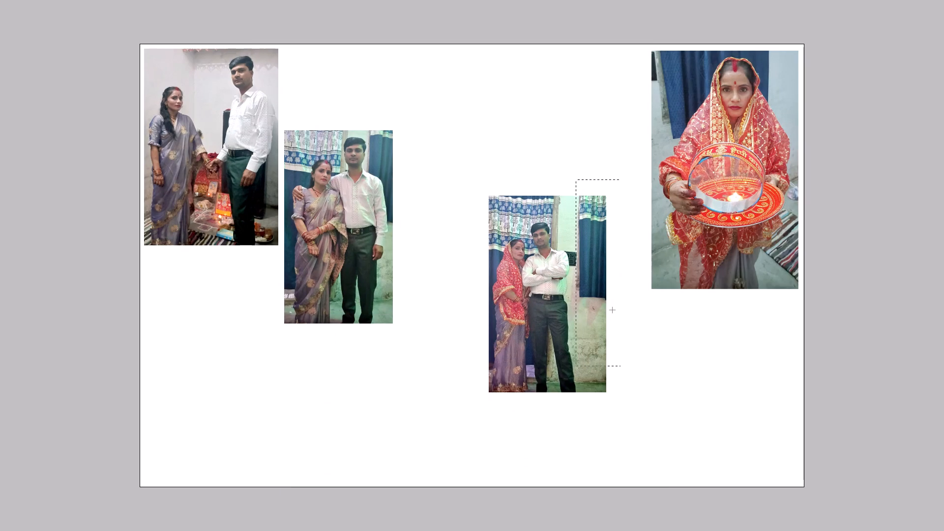
left_click_drag(628, 366, 658, 463)
left_click_drag(587, 323, 591, 322)
key("Delete")
left_click_drag(442, 150, 601, 213)
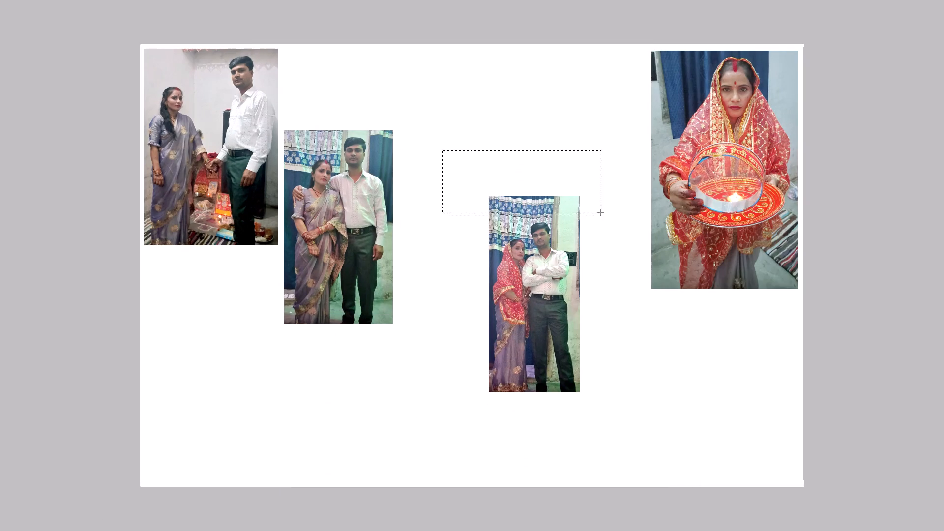
left_click_drag(601, 213, 607, 217)
key("Delete")
left_click(561, 271)
key("v")
key("ctrl+0")
Switch to the photo of the man turned sideways beside the veiled woman, run the recorded brightening action, and clear the selection.
key("ctrl+Tab")
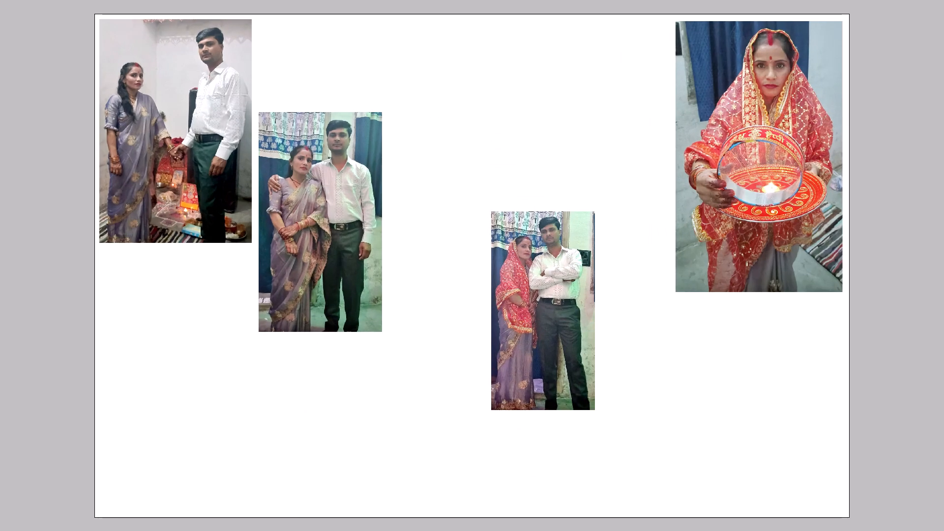
key("v")
key("ctrl+0")
key("ctrl+0")
key("F6")
key("ctrl+0")
key("ctrl+d")
Apply Auto Tone and Auto Contrast to the sideways-pose photo, fading each to 90%.
key("ctrl+shift+l")
key("ctrl+shift+f")
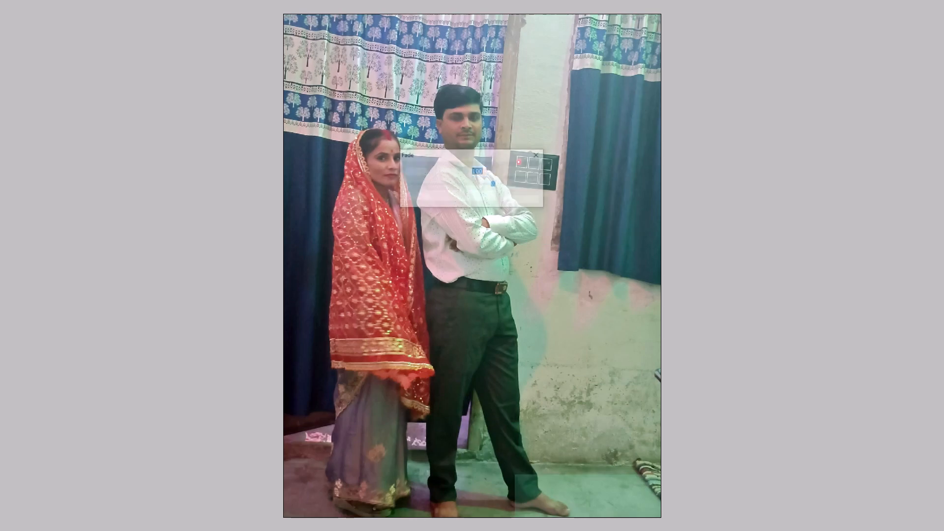
type("90")
key("Return")
key("ctrl+alt+shift+l")
key("ctrl+shift+f")
type("90")
key("Return")
Apply Selective Color to the sideways-pose photo and fade it to 40%.
key("alt+i")
key("alt+a")
key("alt+s")
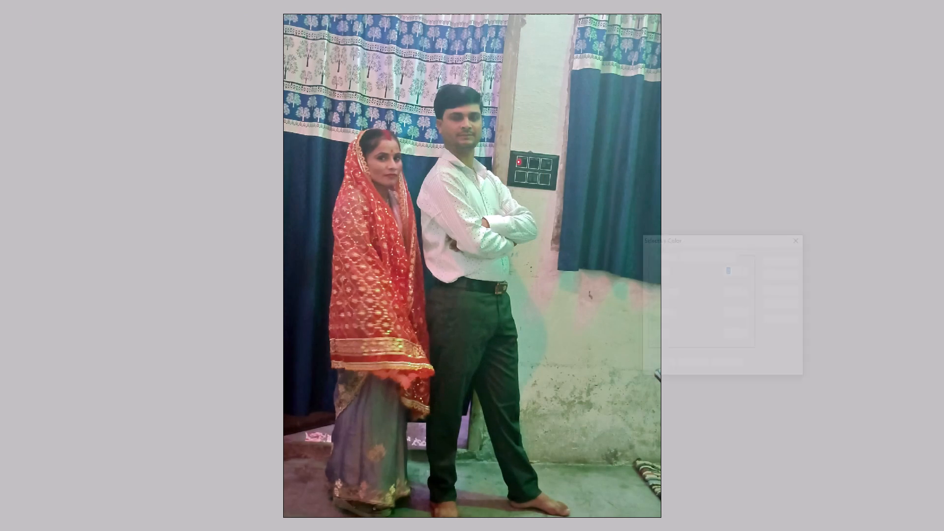
key("Return")
key("ctrl+shift+f")
type("40")
key("Return")
Cut the corrected sideways-pose photo and paste it onto the collage sheet, closing the emptied source file without saving.
key("ctrl+a")
key("ctrl+x")
key("ctrl+w")
key("Tab")
key("Return")
key("ctrl+v")
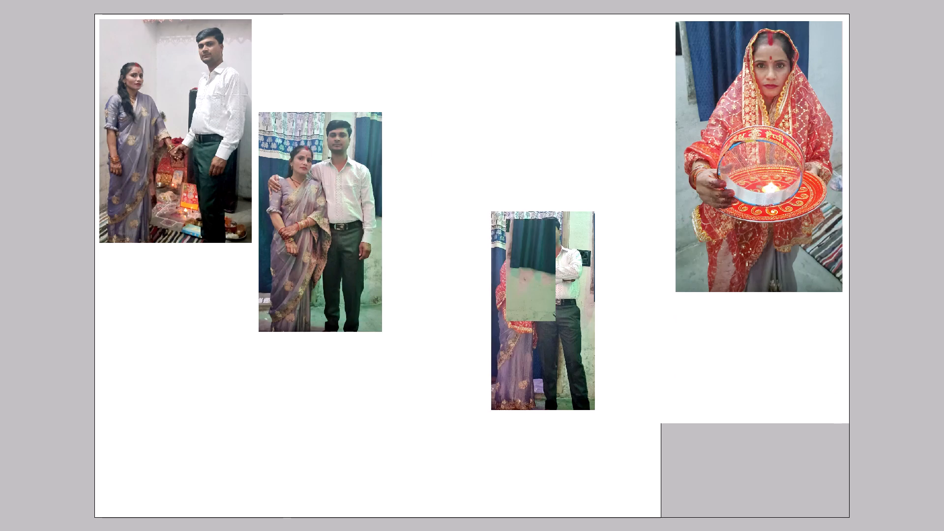
Trim strips off the left and top edges of the pasted sideways-pose photo.
key("ctrl+space")
left_click_drag(423, 135, 491, 264, "ctrl")
key("ctrl+0")
key("m")
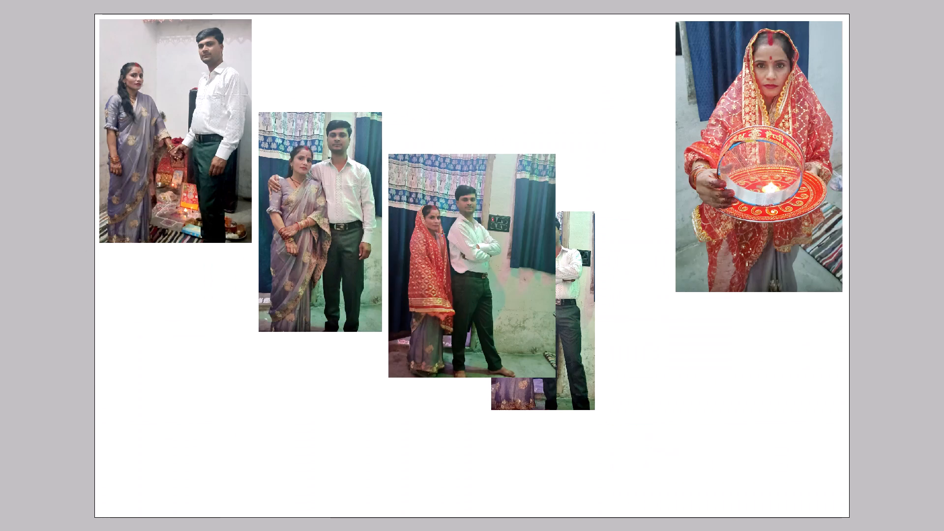
left_click_drag(359, 118, 404, 436)
key("Delete")
left_click(423, 296)
left_click_drag(372, 118, 621, 179)
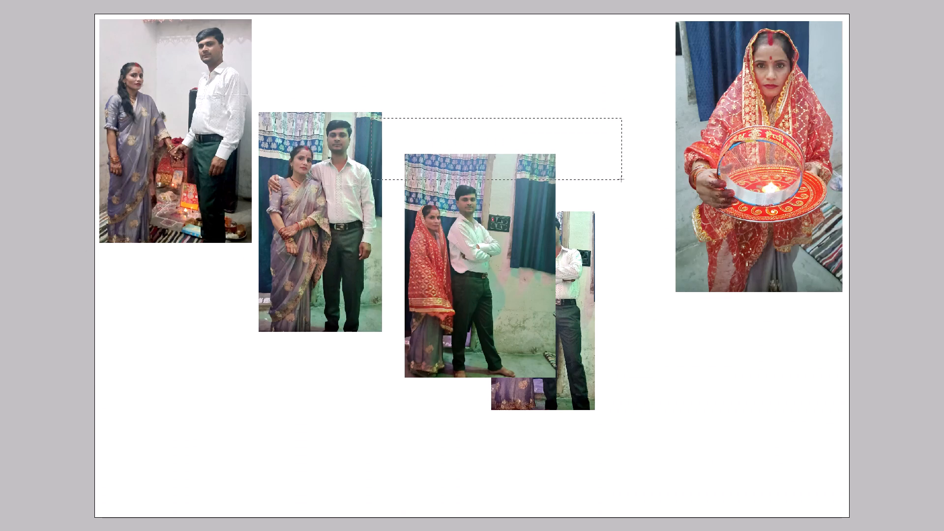
left_click_drag(621, 179, 624, 177)
key("Delete")
left_click(571, 209)
Trim the sideways-pose photo's right side, undoing the first cut and shifting the selection slightly outward to leave more room beside the man's foot.
left_click_drag(516, 151, 638, 530)
key("Delete")
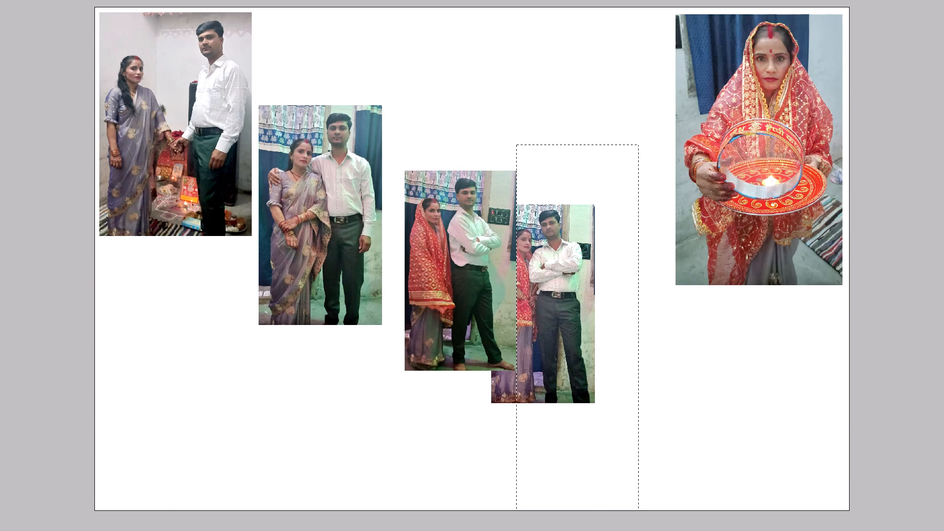
left_click(488, 303)
key("v")
key("ctrl+0")
key("ctrl+alt+z")
key("ctrl+alt+z")
key("n")
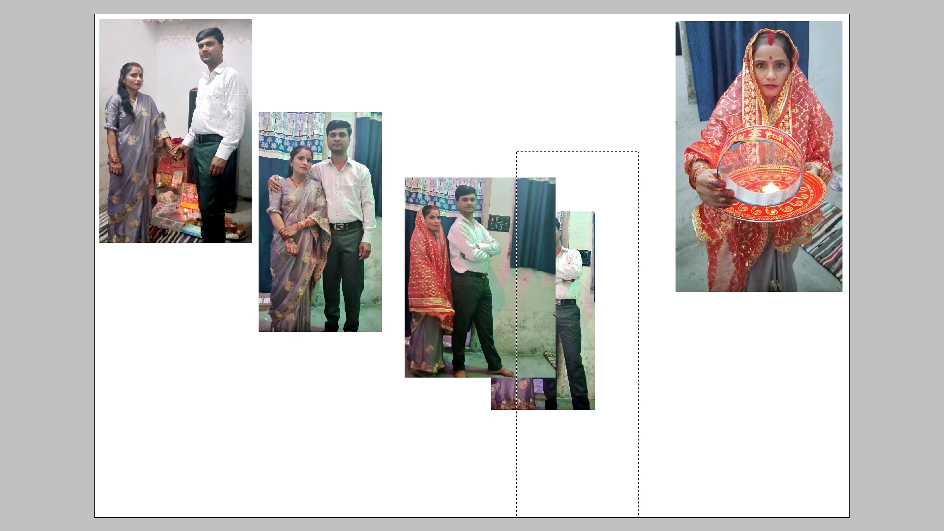
key("shift+Right")
key("shift+Right")
key("Delete")
key("ctrl+d")
Move the trimmed sideways-pose photo to the sheet's left side, directly below the hand-holding photo.
key("v")
left_click_drag(494, 299, 209, 376)
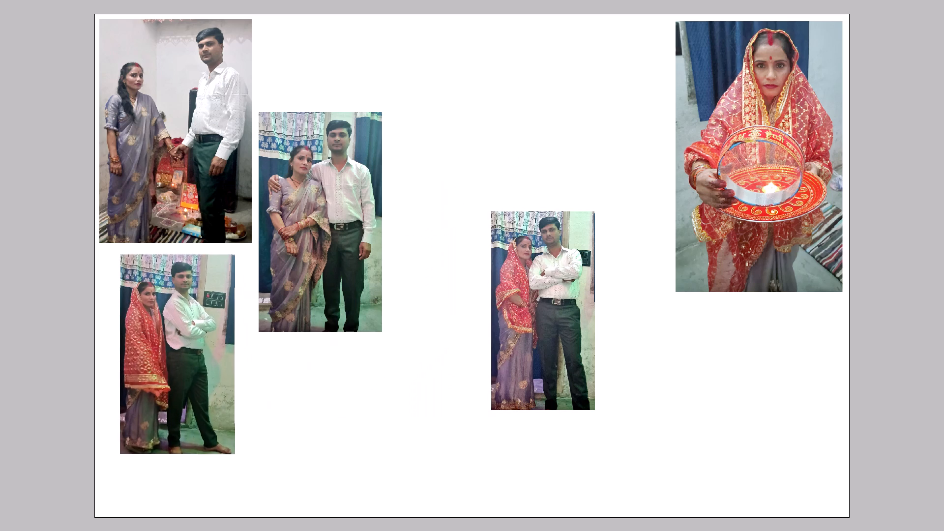
left_click_drag(209, 376, 209, 369)
left_click_drag(221, 374, 205, 373)
Switch to the photo of the woman leaning on the man's shoulder, run the recorded correction action and clear its selection.
key("ctrl+Tab")
key("ctrl+0")
key("0")
key("F5")
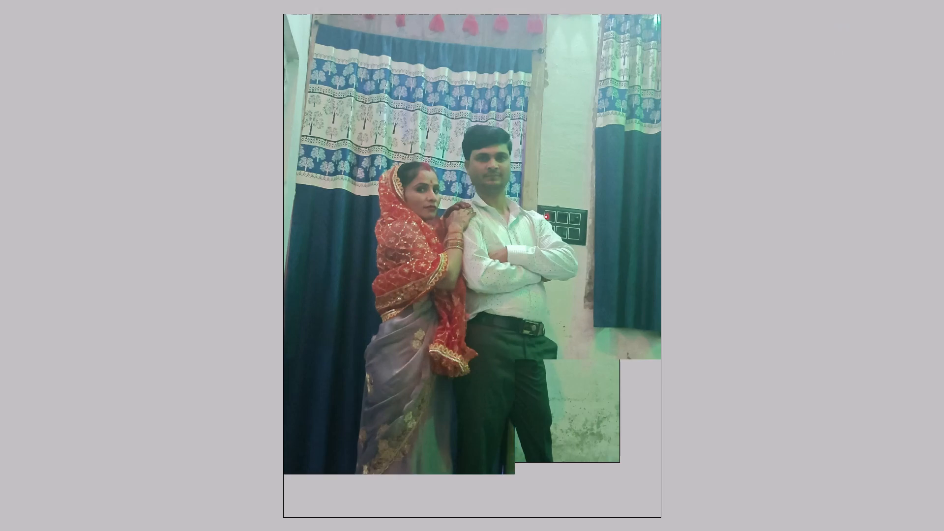
key("Tab")
key("Tab")
key("0")
key("F6")
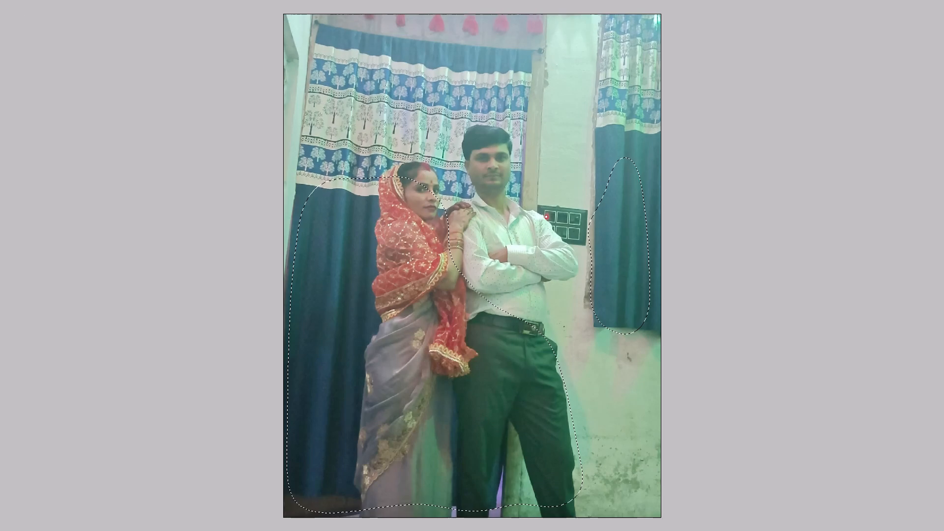
key("ctrl+0")
key("ctrl+d")
Apply Auto Tone and Auto Contrast to the shoulder-leaning photo, each faded to 90%, then rerun the correction action and repeat Auto Contrast at 90%.
key("ctrl+shift+l")
key("ctrl+shift+f")
type("90")
key("Return")
key("ctrl+alt+shift+l")
key("ctrl+shift+f")
type("90")
key("Return")
key("F6")
key("d")
key("ctrl+d")
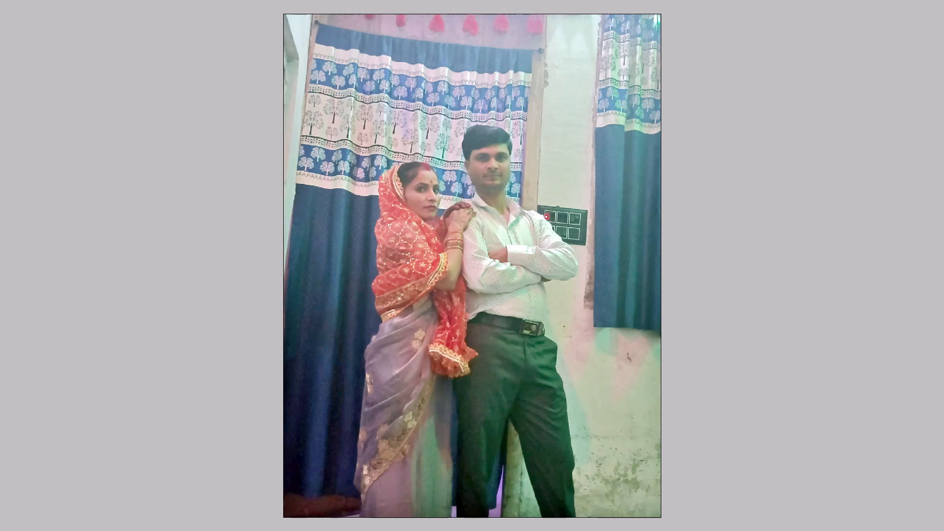
key("ctrl+alt+shift+l")
key("ctrl+shift+f")
type("90")
key("Return")
Apply Levels to the shoulder-leaning photo and fade the adjustment to 70%.
key("alt+i")
key("alt+a")
key("alt+l")
key("Return")
key("ctrl+shift+f")
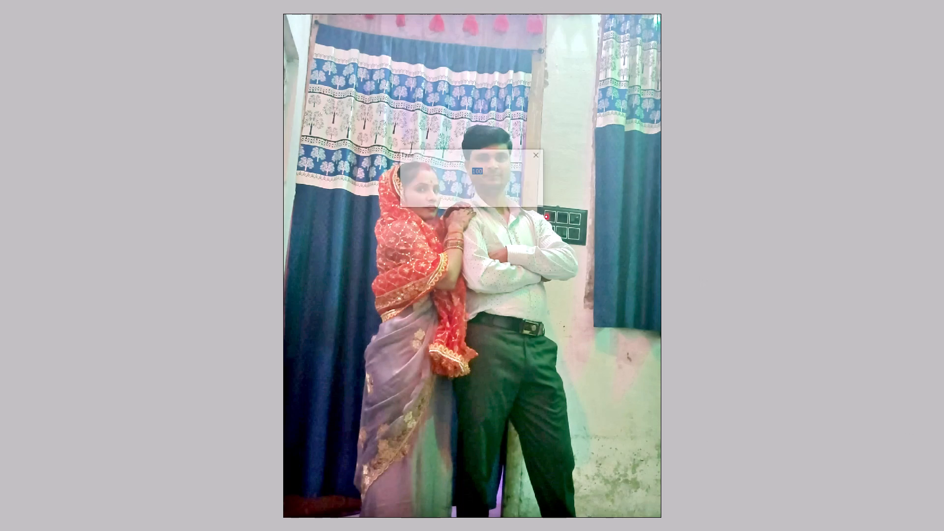
key("0")
key("Return")
key("ctrl+shift+f")
type("70+")
key("Return")
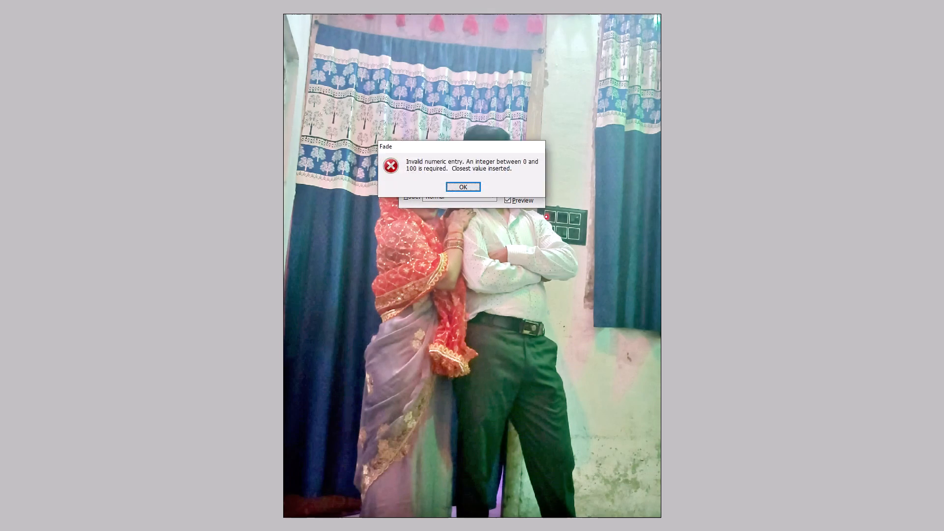
key("Return")
type("70")
key("Return")
Apply Selective Color to the shoulder-leaning photo and fade the adjustment to 40%.
key("alt+i")
key("alt+a")
key("alt+s")
key("Return")
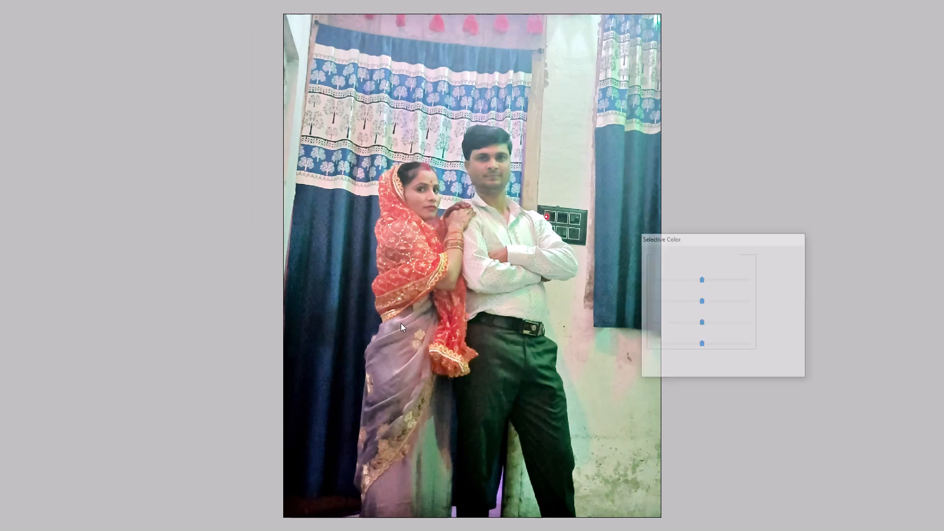
key("ctrl+shift+f")
type("40")
key("Return")
Cut the corrected shoulder-leaning photo and paste it onto the collage sheet, closing the emptied source file without saving.
key("ctrl+a")
key("ctrl+x")
key("ctrl+w")
key("Tab")
key("Return")
key("ctrl+minus")
key("ctrl+v")
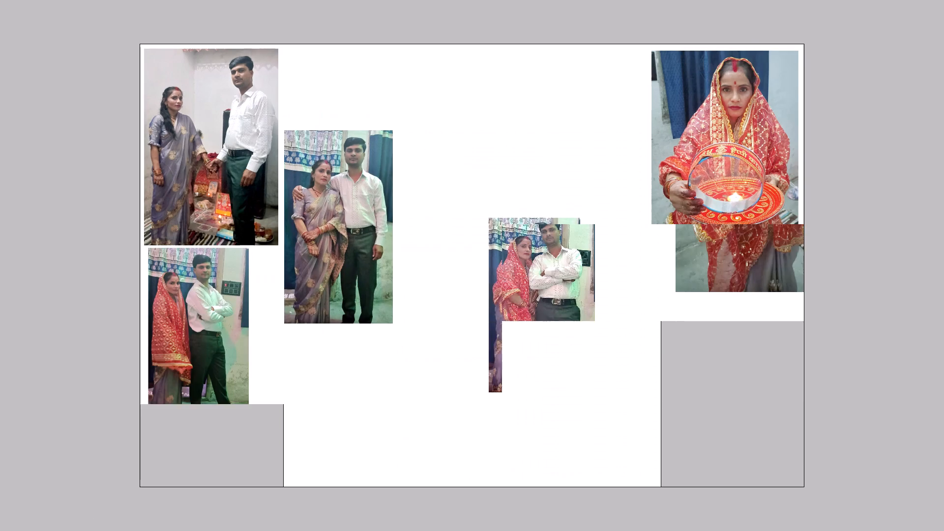
Trim the pasted shoulder-leaning photo's left side, top and right side close around the couple.
left_click(467, 286)
key("m")
left_click_drag(358, 152, 420, 452)
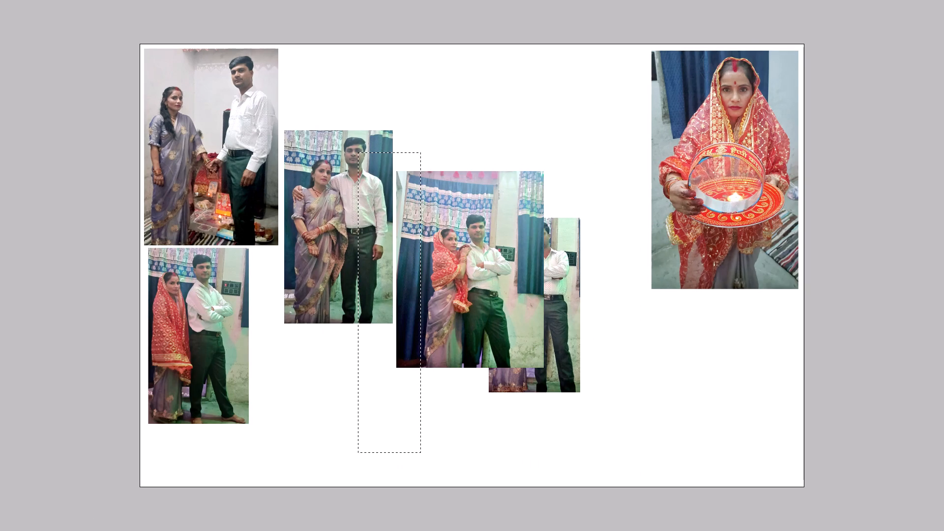
key("Delete")
left_click(439, 152)
left_click_drag(390, 132, 585, 211)
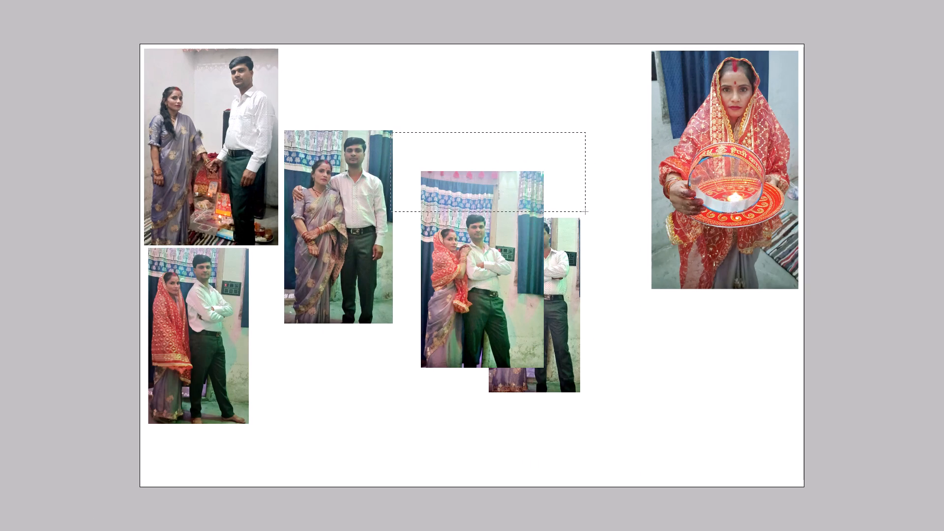
left_click_drag(585, 211, 585, 210)
key("Delete")
left_click(531, 227)
left_click_drag(513, 199, 633, 504)
left_click_drag(570, 415, 571, 408)
key("Delete")
left_click(494, 326)
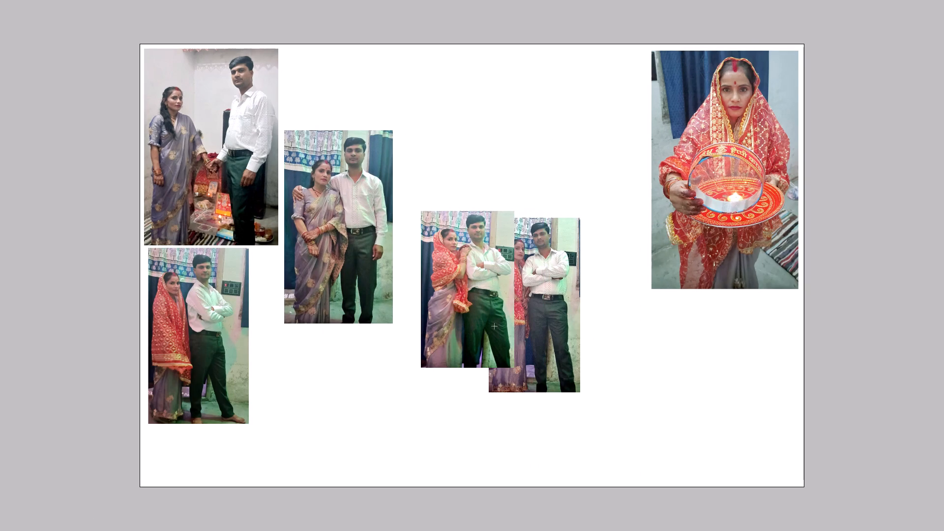
Move the trimmed shoulder-leaning photo down to the lower middle of the sheet, slightly left of centre.
key("v")
left_click_drag(488, 313, 442, 415)
Switch to the photo of the couple before the window grille, run the recorded correction action and clear its selection.
key("ctrl+Tab")
key("v")
key("ctrl+0")
key("0")
key("F6")
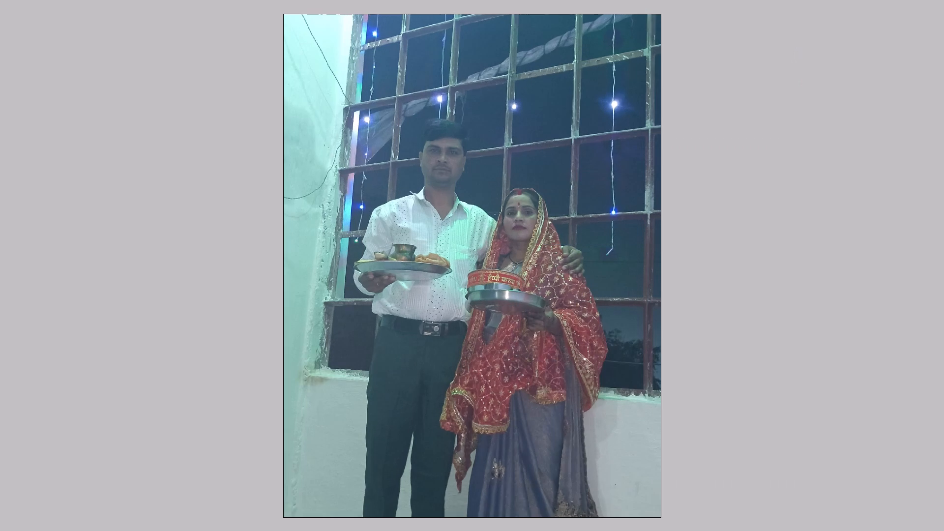
key("ctrl+0")
key("ctrl+d")
Apply Auto Tone faded to 90% to the window-grille photo, rerun the correction action, and apply Auto Contrast faded to 90%.
key("ctrl+shift+l")
key("ctrl+shift+f")
type("90")
key("Return")
key("F6")
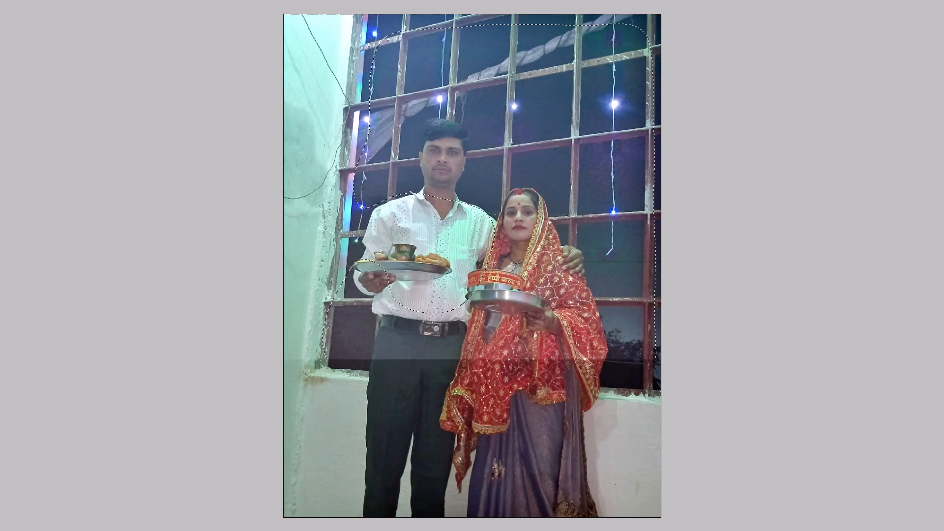
key("ctrl+d")
key("ctrl+alt+shift+l")
key("ctrl+shift+f")
type("90")
key("Return")
Apply Levels to the window-grille photo and fade the adjustment to 80%.
key("alt+i")
key("alt+a")
key("alt+l")
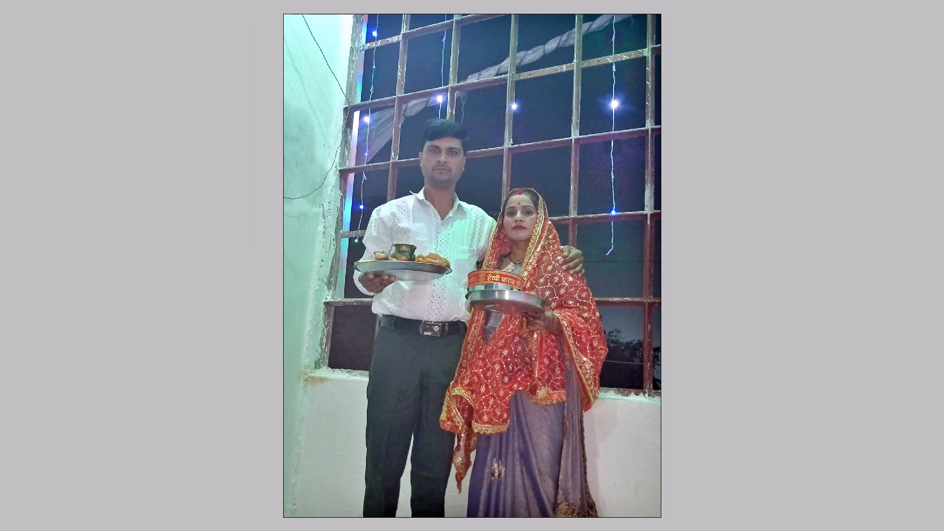
key("Return")
key("ctrl+shift+f")
type("80")
key("Return")
Apply Selective Color to the window-grille photo and fade the adjustment to 40%.
key("alt+i")
key("alt+a")
key("alt+s")
key("Return")
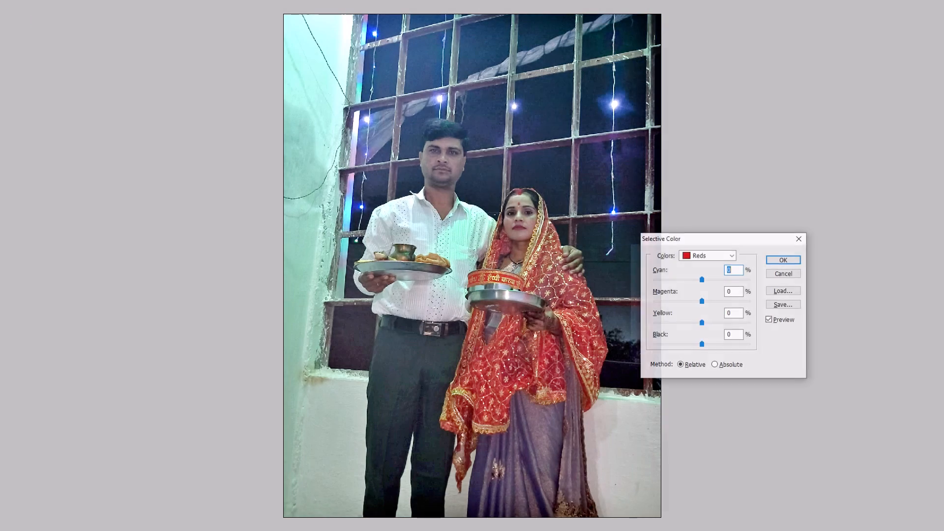
key("ctrl+shift+f")
type("40")
key("ctrl+Return")
Cut the window-grille photo, close its source file without saving, and paste it onto the collage sheet above and right of centre.
key("ctrl+a")
key("ctrl+x")
key("ctrl+w")
key("Tab")
key("Return")
key("ctrl+minus")
key("ctrl+v")
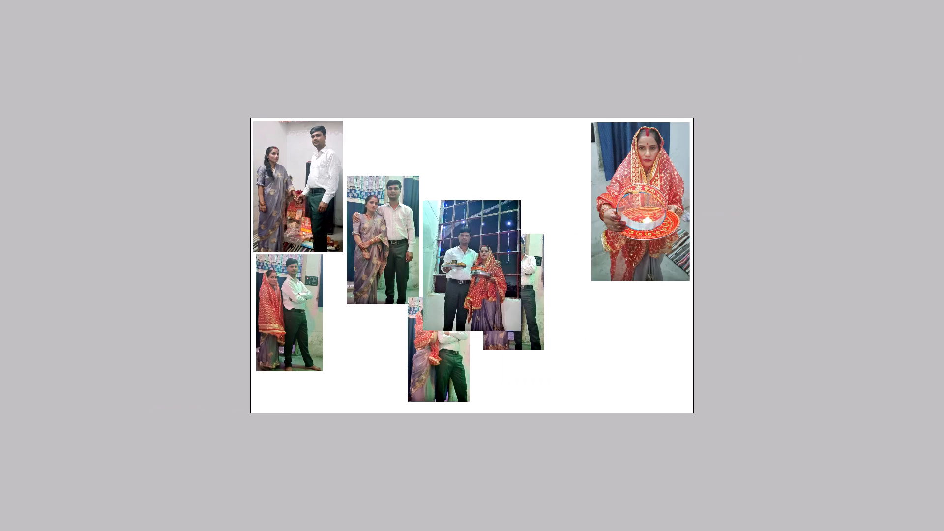
left_click_drag(516, 328, 567, 287)
Switch to the night terrace photo of the couple holding a plate, run the recorded correction action and clear its selection.
key("ctrl+Tab")
key("ctrl+0")
key("0")
key("F6")
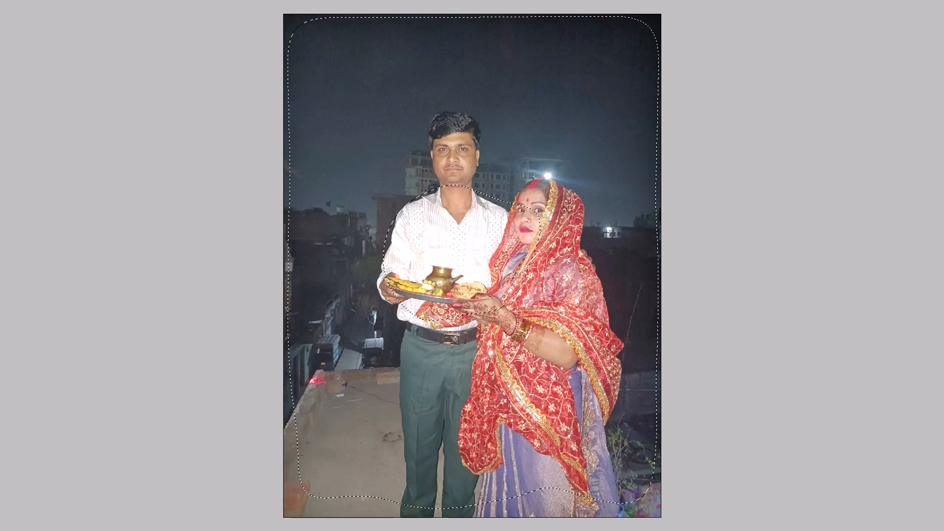
key("ctrl+0")
key("ctrl+d")
key("ctrl+0")
Apply Auto Tone and Auto Contrast to the night terrace photo, fading each to 90%.
key("ctrl+shift+l")
key("ctrl+shift+f")
type("90")
key("Return")
key("ctrl+alt+shift+l")
key("ctrl+shift+f")
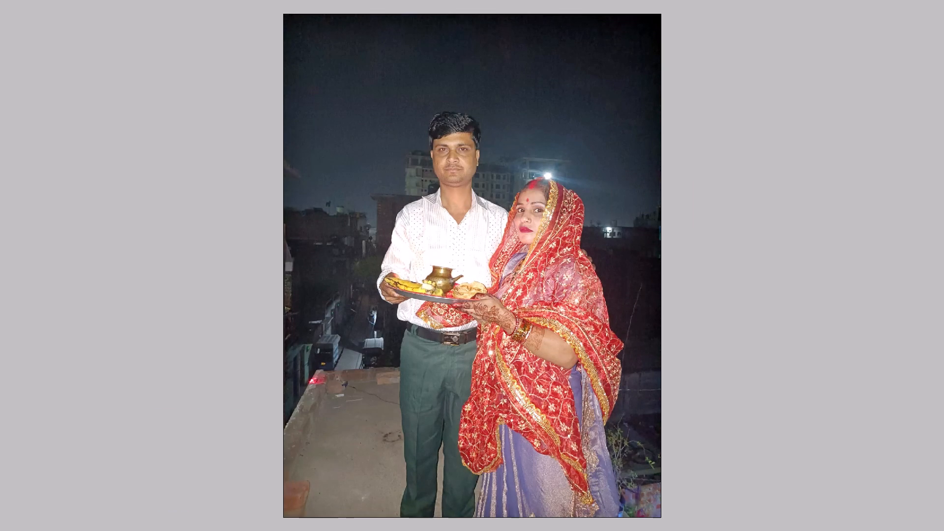
type("90")
key("Return")
Apply Levels to the night terrace photo and fade the adjustment to 50%.
key("alt+i")
key("alt+a")
key("alt+l")
key("Return")
key("ctrl+shift+f")
type("50")
key("Return")
Apply Selective Color to the night terrace photo and fade the adjustment to 30%.
key("alt+i")
key("alt+a")
key("alt+s")
key("Return")
key("ctrl+shift+f")
type("30")
key("Return")
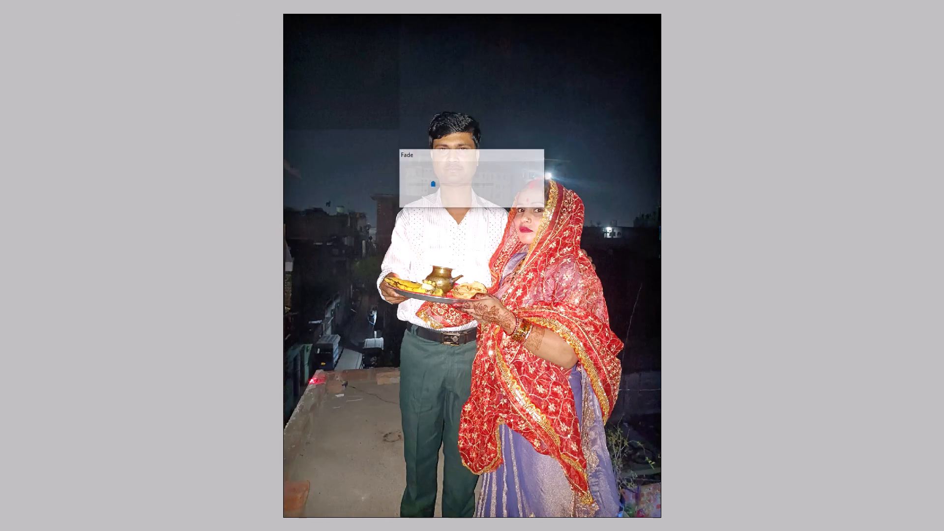
Cut the corrected night terrace photo and paste it onto the collage sheet, closing the emptied source file without saving.
key("ctrl+0")
key("space")
left_click_drag(382, 151, 560, 266, "ctrl")
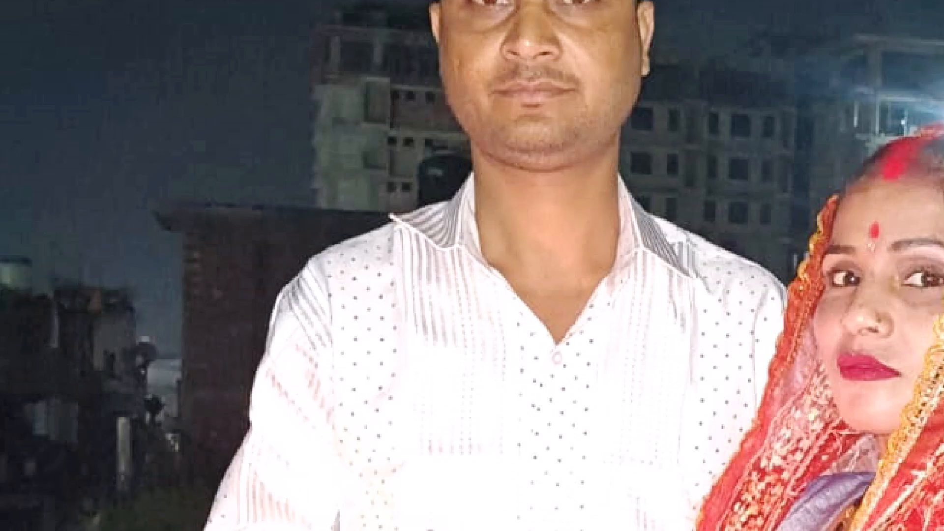
key("ctrl+0")
key("ctrl+a")
key("ctrl+x")
key("ctrl+w")
key("Tab")
key("Return")
key("ctrl+v")
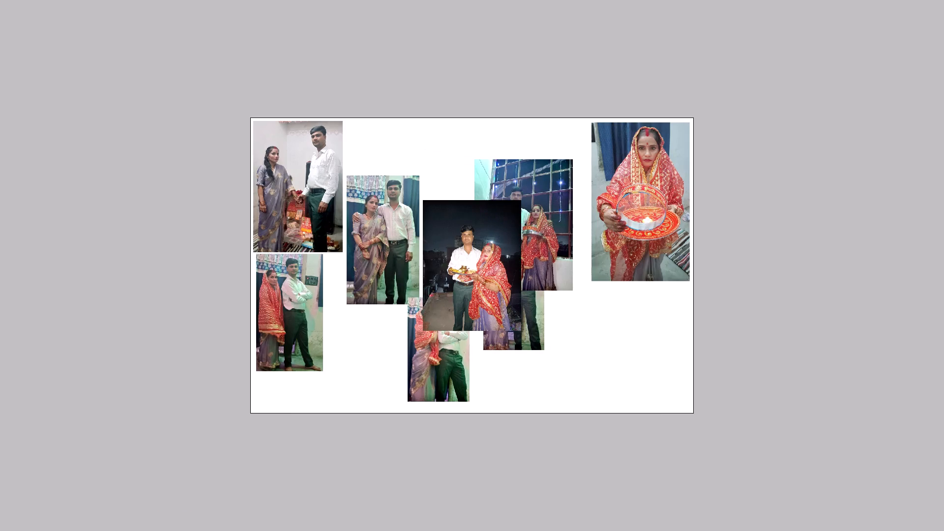
Trim the excess background off the left side and top of the night terrace photo.
key("ctrl+plus")
key("ctrl+plus")
key("m")
left_click_drag(297, 109, 429, 472)
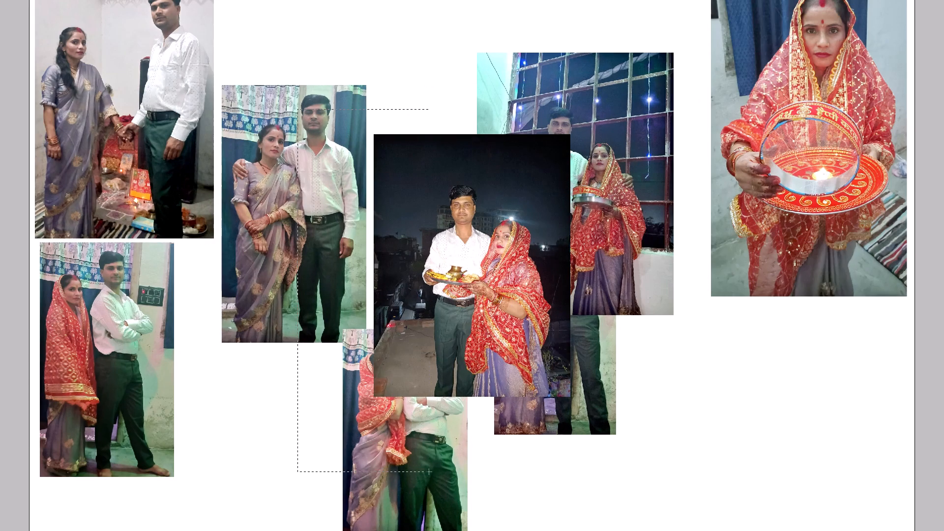
left_click_drag(429, 472, 416, 450)
key("Delete")
left_click(447, 336)
left_click_drag(379, 8, 648, 177)
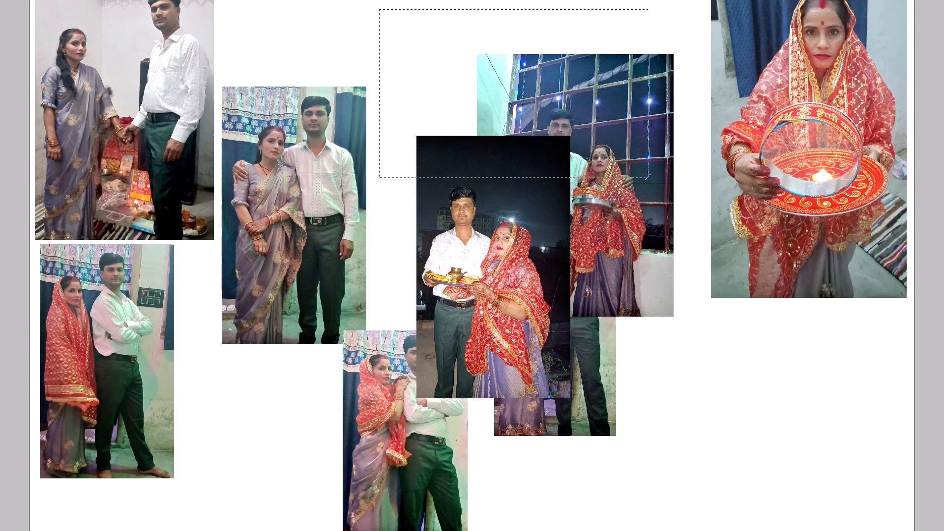
left_click_drag(648, 177, 649, 183)
key("Delete")
left_click(575, 200)
Move the trimmed night terrace photo down and right, to just below the woman's sieve-and-plate portrait.
key("ctrl+0")
key("v")
key("ctrl+minus")
key("v")
left_click_drag(534, 238, 697, 300)
Trim the left, right and top edges of the photo of the couple holding plates by the window grille.
right_click(568, 194)
left_click(586, 202)
key("m")
left_click_drag(417, 54, 498, 353)
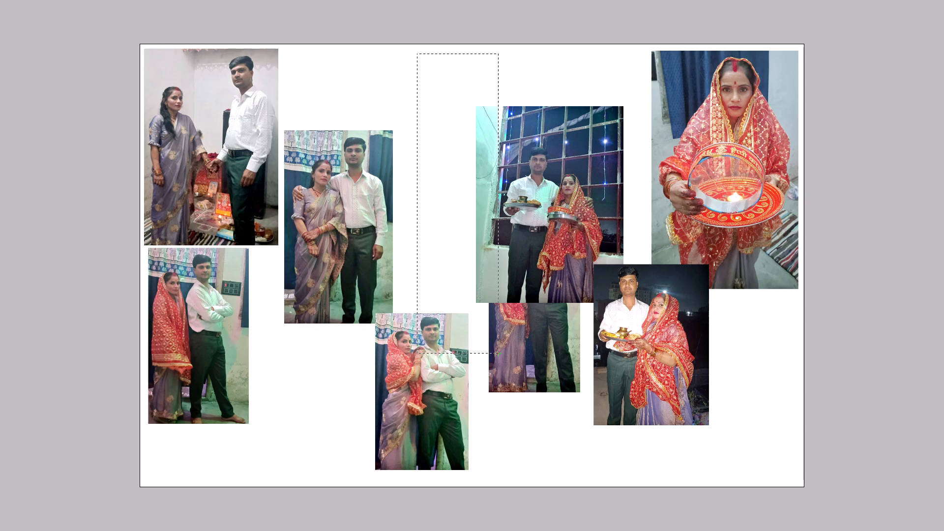
left_click_drag(498, 353, 498, 354)
key("Delete")
left_click(533, 237)
left_click_drag(609, 84, 707, 347)
left_click_drag(644, 285, 646, 309)
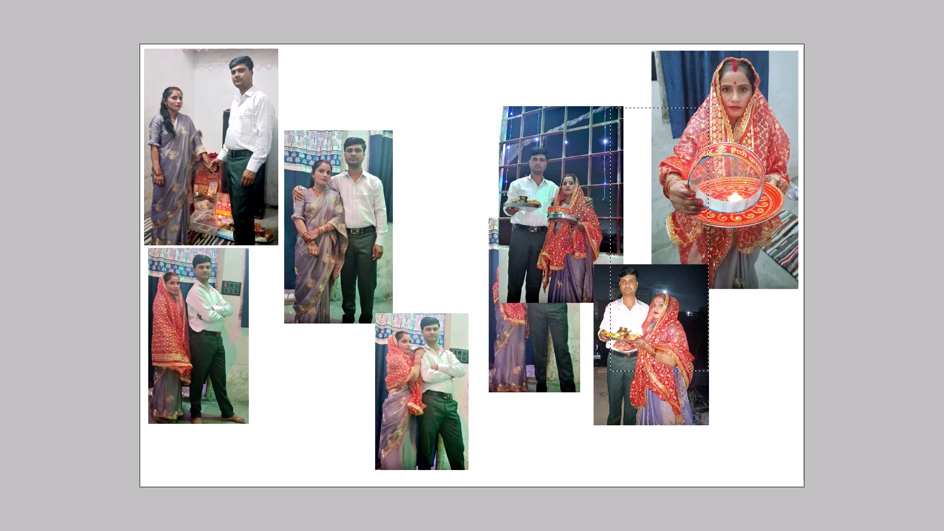
left_click_drag(625, 195, 625, 184)
key("Delete")
left_click(566, 93)
left_click_drag(431, 89, 665, 147)
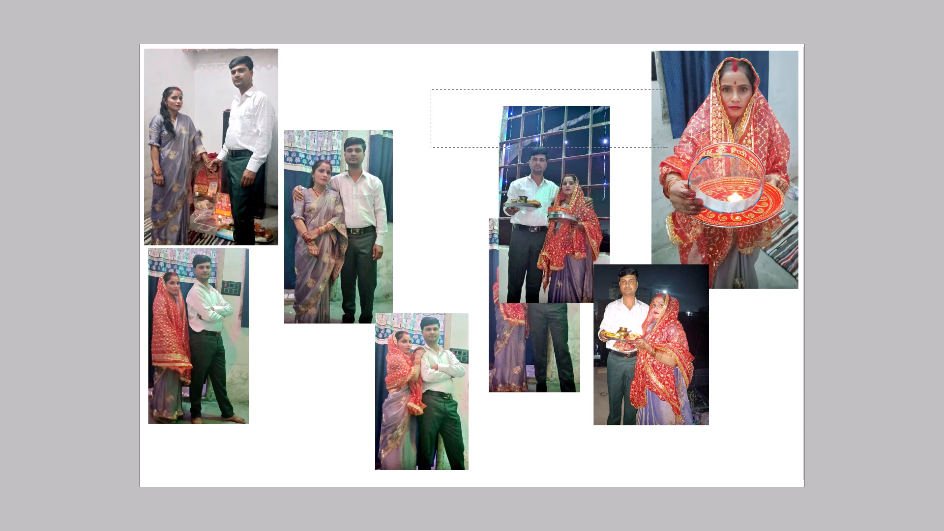
left_click_drag(665, 147, 662, 143)
key("Delete")
left_click(623, 200)
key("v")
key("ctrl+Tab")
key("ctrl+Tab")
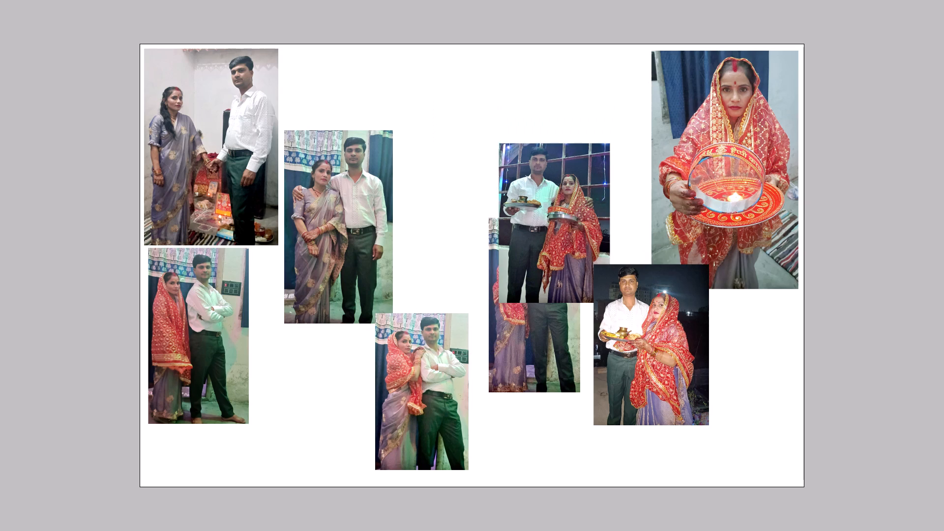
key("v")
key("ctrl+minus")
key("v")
Align the night terrace photo under the woman's portrait and enlarge it to fill the sheet's bottom-right corner.
right_click(591, 320)
left_click(600, 326)
key("ctrl+plus")
key("space")
left_click_drag(623, 326, 536, 224)
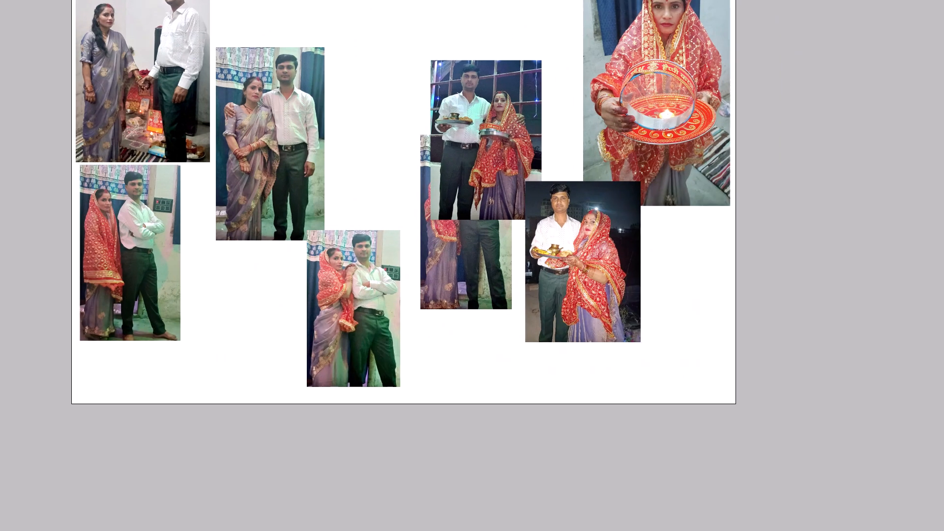
left_click_drag(536, 224, 535, 223)
left_click_drag(542, 236, 630, 263)
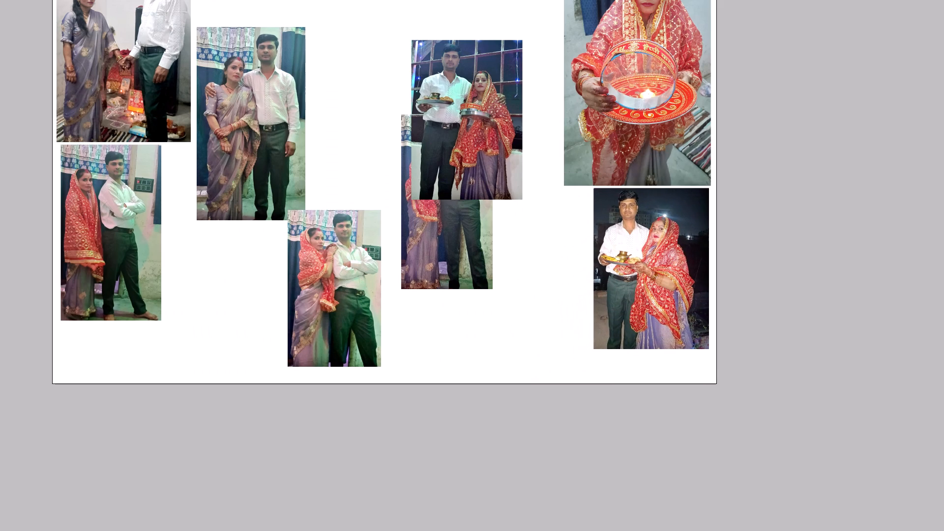
left_click_drag(630, 263, 631, 263)
key("ctrl+t")
left_click_drag(595, 348, 570, 376, "shift")
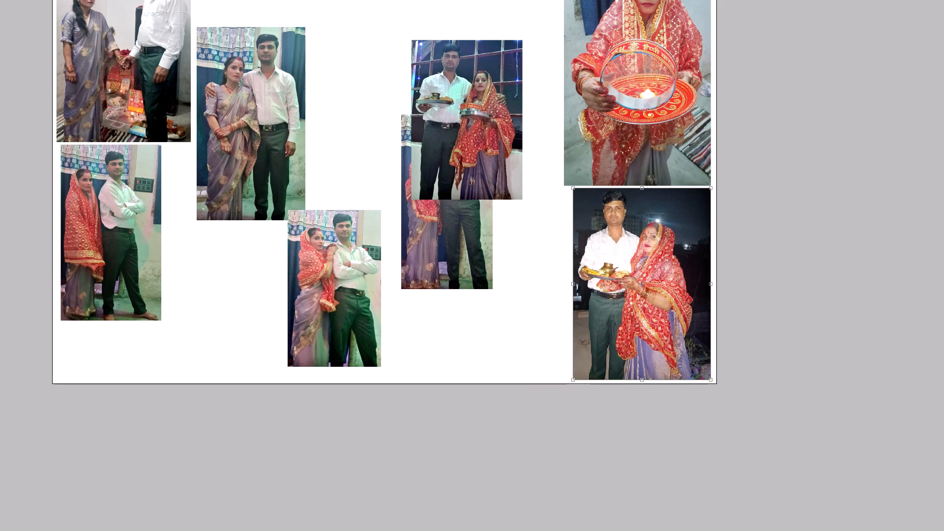
key("Return")
key("v")
Move the window-grille photo to the sheet's bottom edge beside the night terrace photo and enlarge it to sit next to it.
key("space")
left_click_drag(512, 200, 557, 293)
right_click(512, 222)
left_click(528, 226)
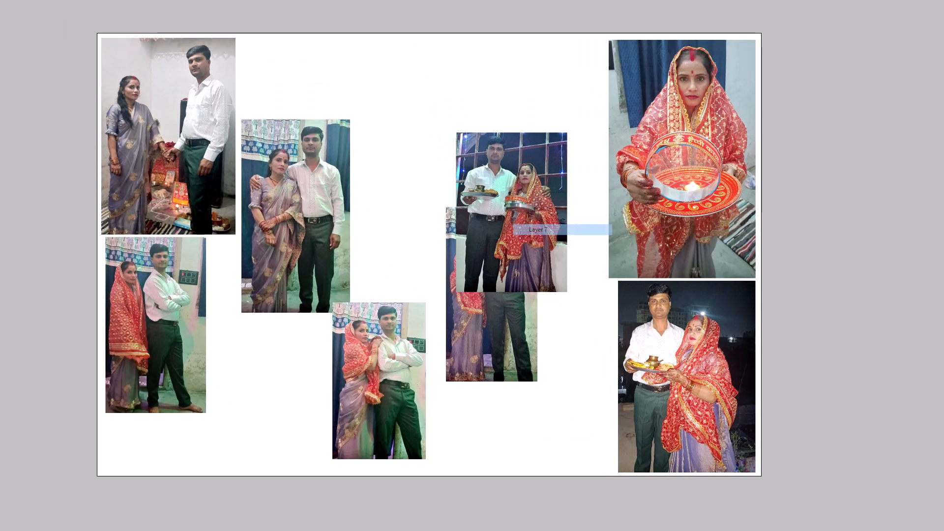
left_click_drag(528, 226, 573, 405)
key("ctrl+t")
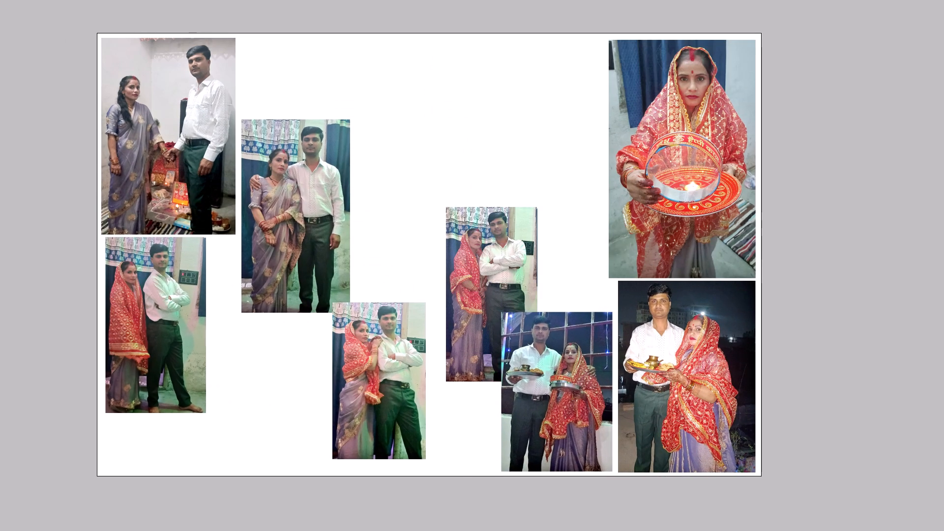
left_click_drag(501, 310, 460, 258, "shift")
key("Return")
key("v")
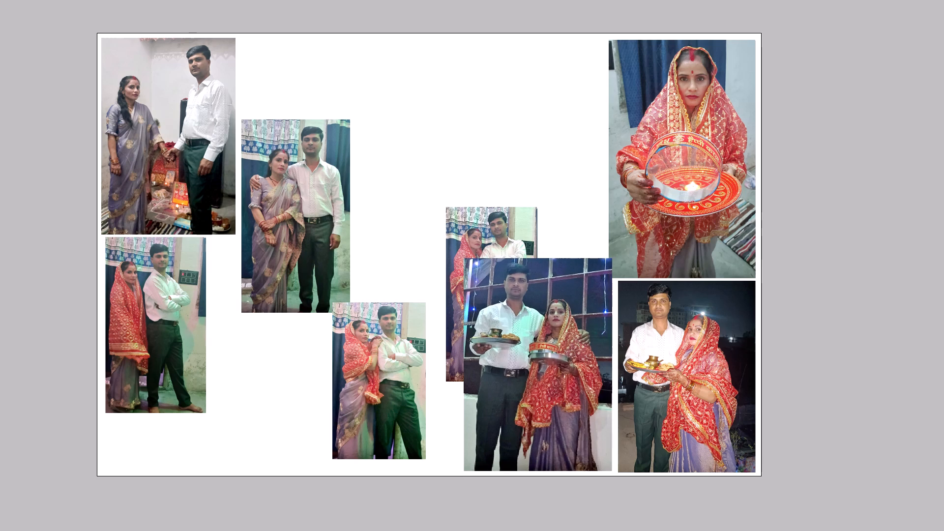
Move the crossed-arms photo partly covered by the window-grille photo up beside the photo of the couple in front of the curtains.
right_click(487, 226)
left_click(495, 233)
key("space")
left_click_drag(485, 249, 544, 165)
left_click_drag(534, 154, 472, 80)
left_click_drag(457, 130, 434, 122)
Enlarge the crossed-arms photo at the sheet's lower left to about the width of the photo above it.
key("space")
left_click_drag(432, 140, 461, 208)
right_click(262, 276)
left_click(265, 281)
key("space")
left_click_drag(274, 293, 317, 218)
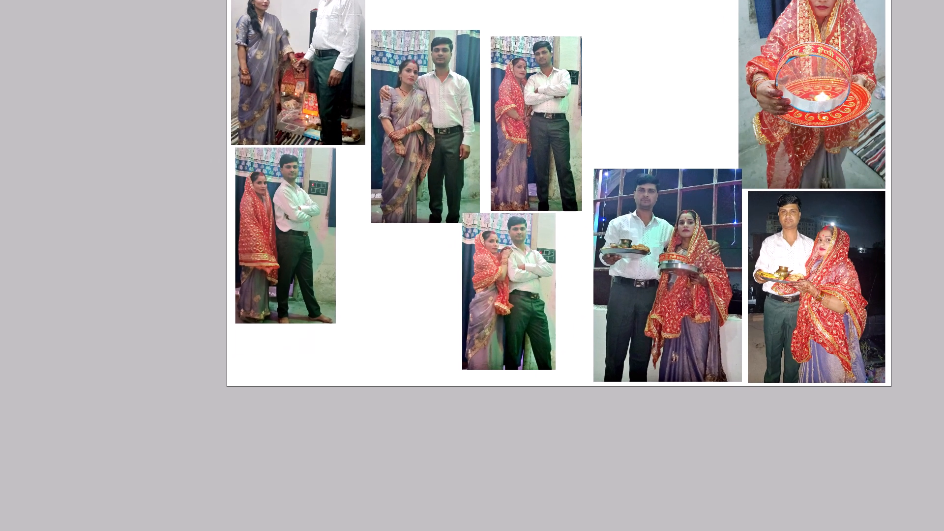
key("ctrl+t")
left_click_drag(339, 325, 380, 374, "shift")
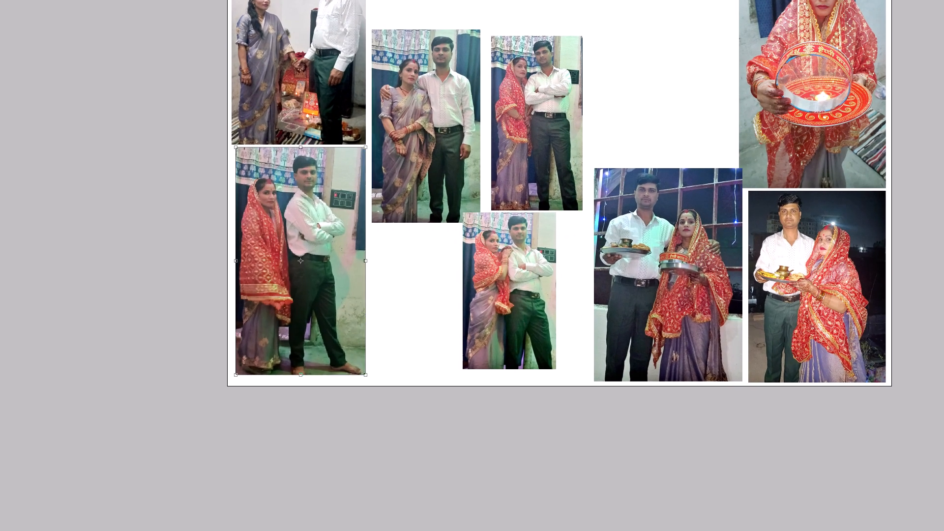
left_click_drag(380, 374, 383, 376, "shift")
key("Return")
key("v")
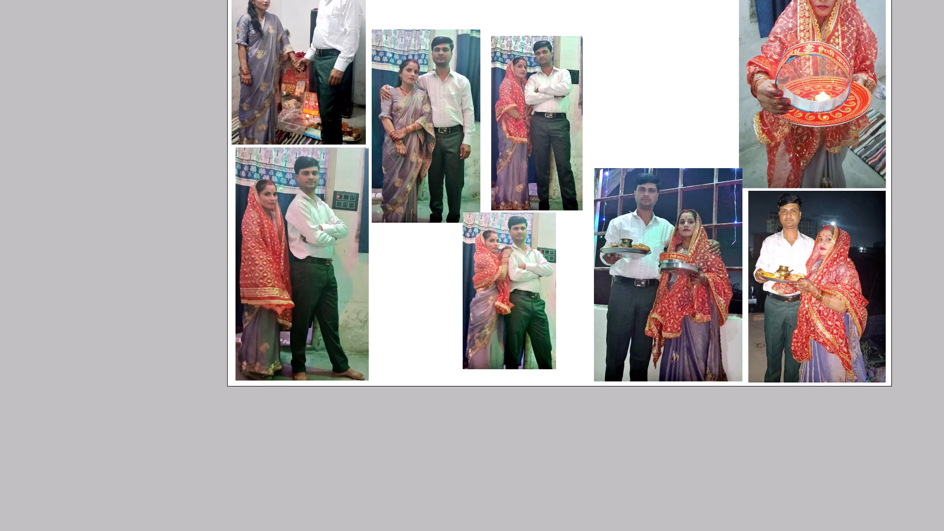
Nudge the enlarged lower-left photo left so its sides line up with the photo above it.
key("shift+Left")
key("shift+Left")
key("v")
key("Left")
key("Left")
key("Left")
key("v")
Move the photo of the couple with his arm at her shoulder down, close beside the left column of photos.
key("space")
key("space")
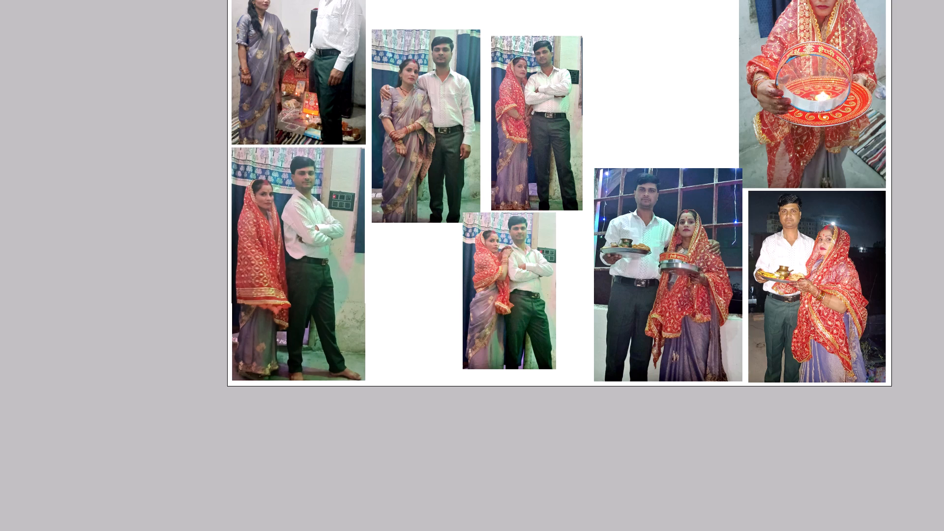
left_click_drag(295, 88, 295, 128)
key("space")
left_click_drag(409, 201, 357, 236)
right_click(357, 236)
left_click(370, 245)
left_click_drag(370, 245, 368, 282)
key("space")
left_click_drag(368, 282, 361, 236)
Enlarge the photo of the woman leaning on the man's shoulder and place it in the upper area beside the woman's portrait.
key("space")
left_click_drag(410, 279, 400, 297)
right_click(416, 320)
left_click(422, 326)
key("space")
key("space")
key("space")
key("space")
left_click_drag(422, 326, 423, 343)
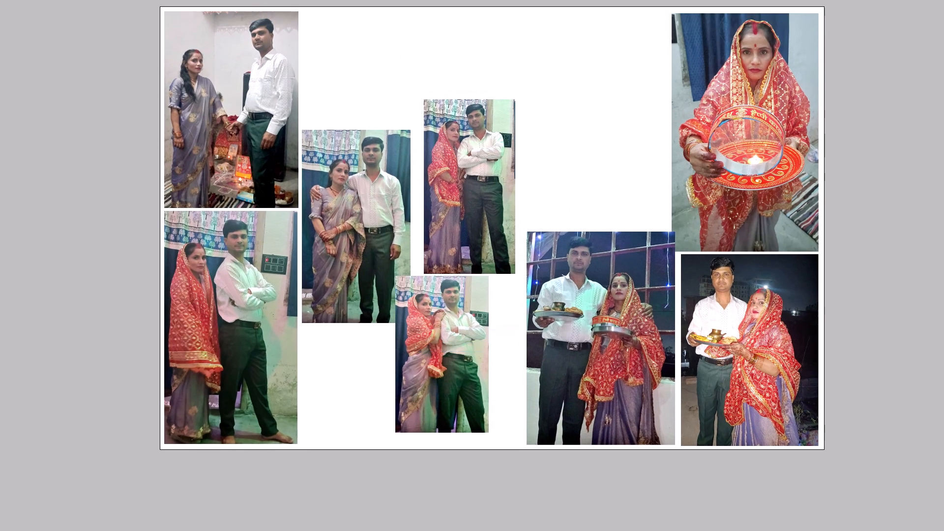
left_click_drag(423, 343, 423, 359)
left_click_drag(428, 360, 334, 96)
key("ctrl+t")
left_click_drag(394, 184, 411, 208, "shift")
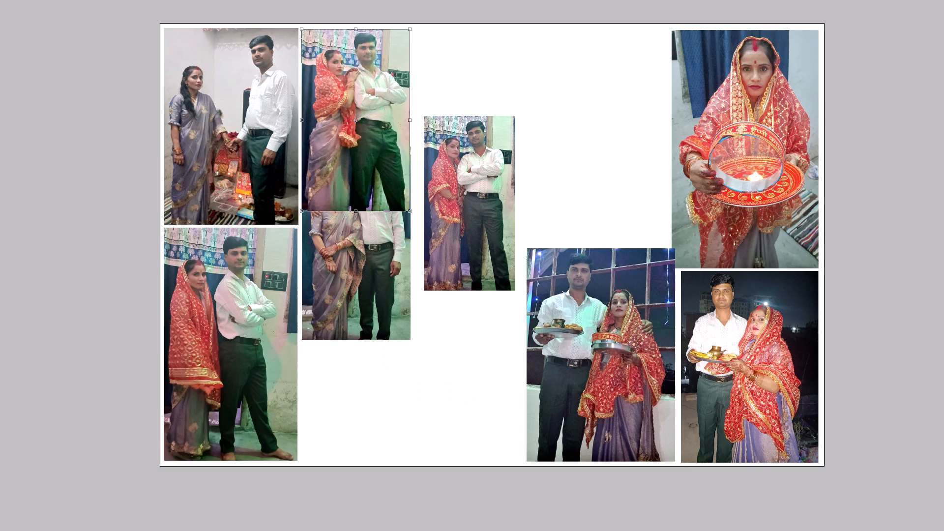
key("Return")
key("v")
left_click_drag(367, 186, 607, 239)
Move the remaining small crossed-arms photo to the bottom edge beside the window-grille photo and enlarge it to match that photo's height.
right_click(460, 230)
left_click(475, 235)
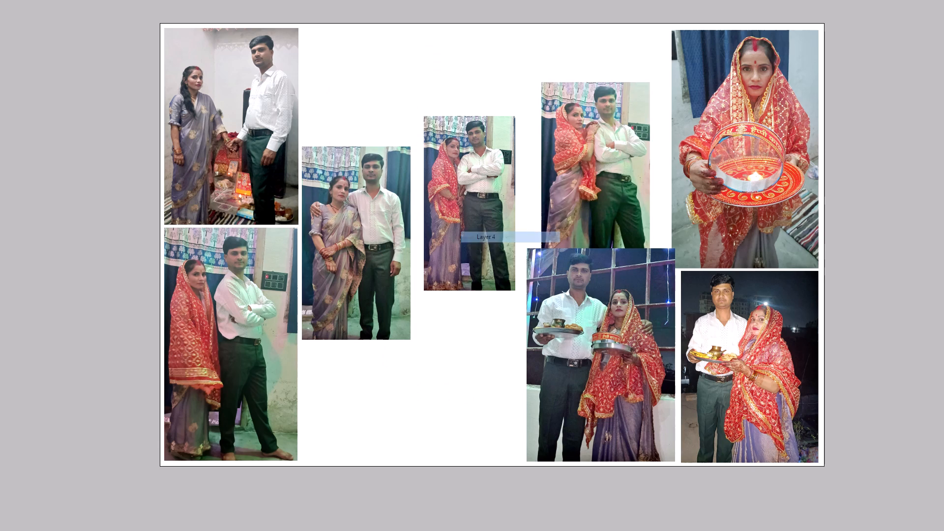
left_click_drag(469, 242, 479, 413)
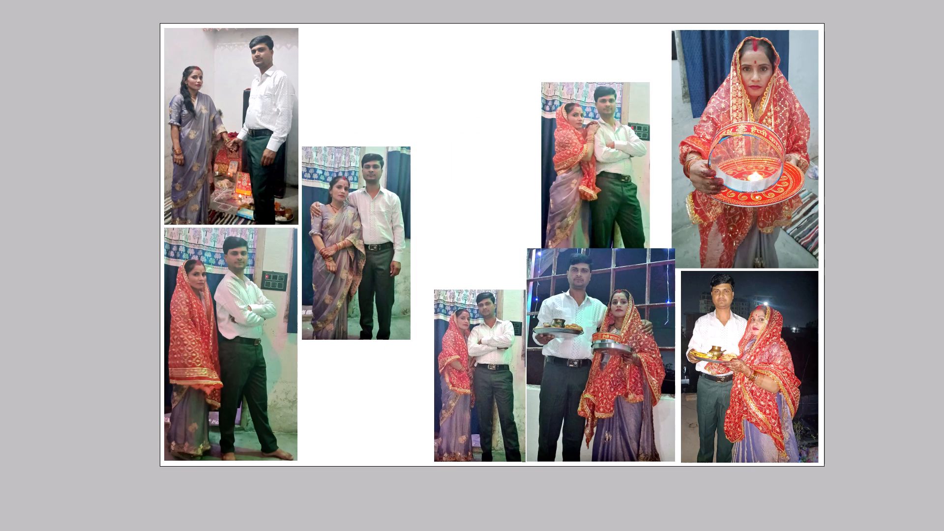
key("Left")
key("Left")
key("Left")
key("Left")
key("ctrl+t")
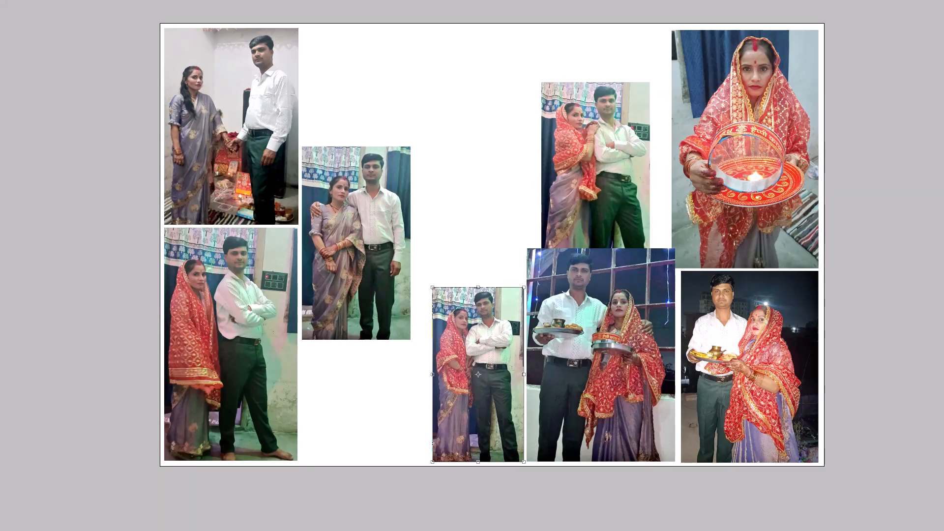
left_click_drag(433, 288, 430, 242, "shift")
key("v")
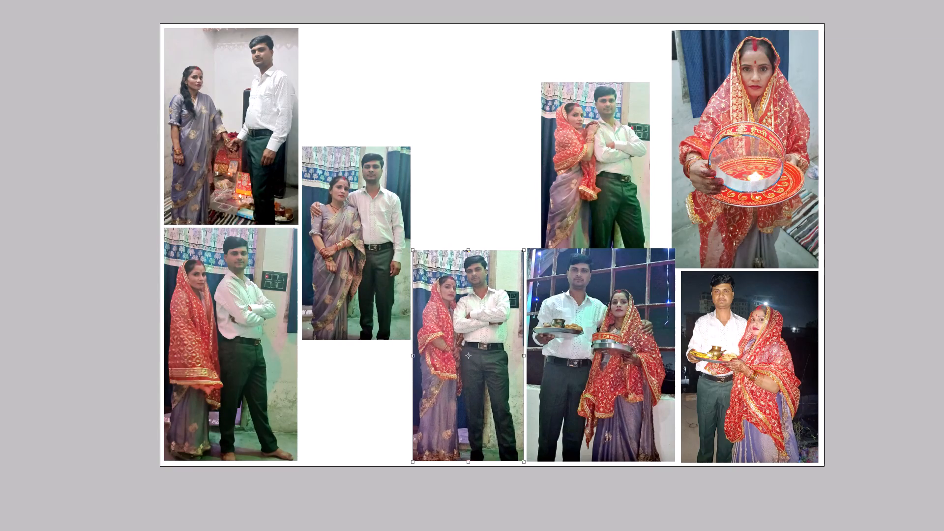
key("Return")
key("v")
Shift the window-grille photo slightly right to narrow its gap to the night terrace photo.
key("space")
left_click_drag(521, 223, 439, 188)
right_click(462, 260)
right_click(519, 236)
left_click(529, 240)
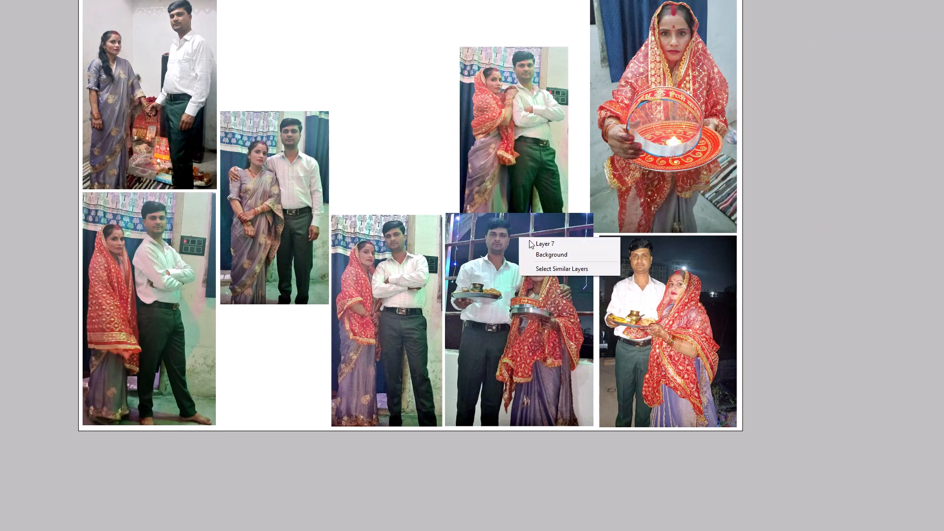
left_click_drag(529, 240, 533, 240, "shift")
key("shift+Left")
key("v")
Nudge the bottom-row crossed-arms photo slightly right, closer to the window-grille photo.
right_click(426, 270)
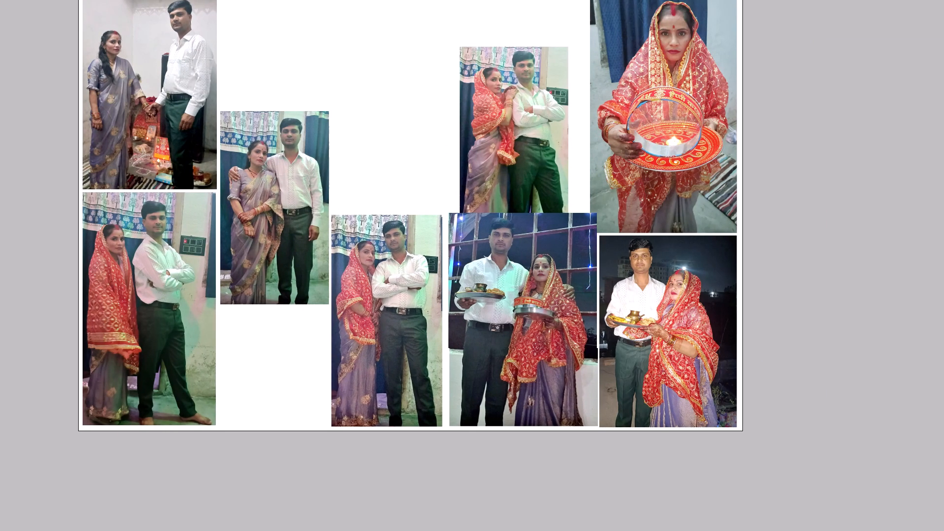
left_click(430, 275)
left_click(426, 275, "shift")
key("Tab")
key("Tab")
key("v")
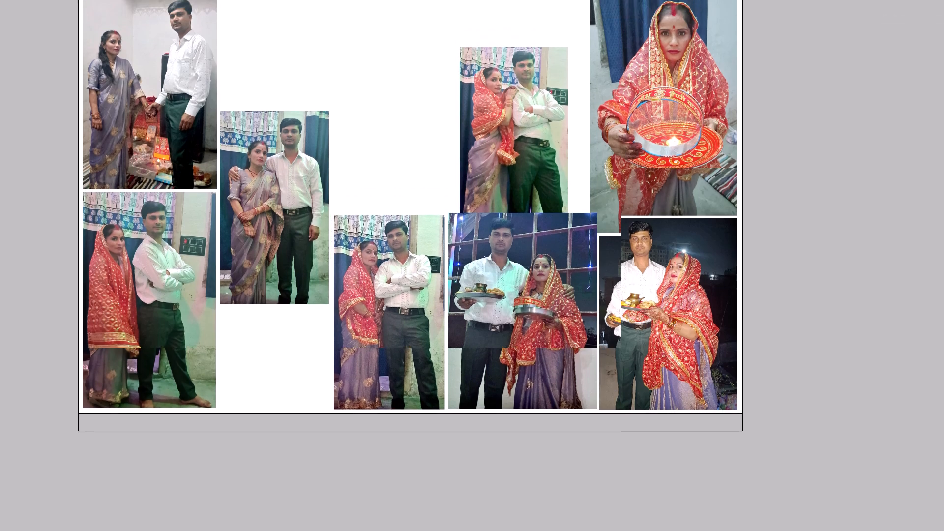
Place the shoulder-leaning photo at the sheet's top beside the woman's portrait and enlarge it down to overlap the bottom row.
key("space")
left_click_drag(507, 166, 538, 199)
right_click(540, 198)
left_click(545, 203)
left_click_drag(545, 203, 561, 152)
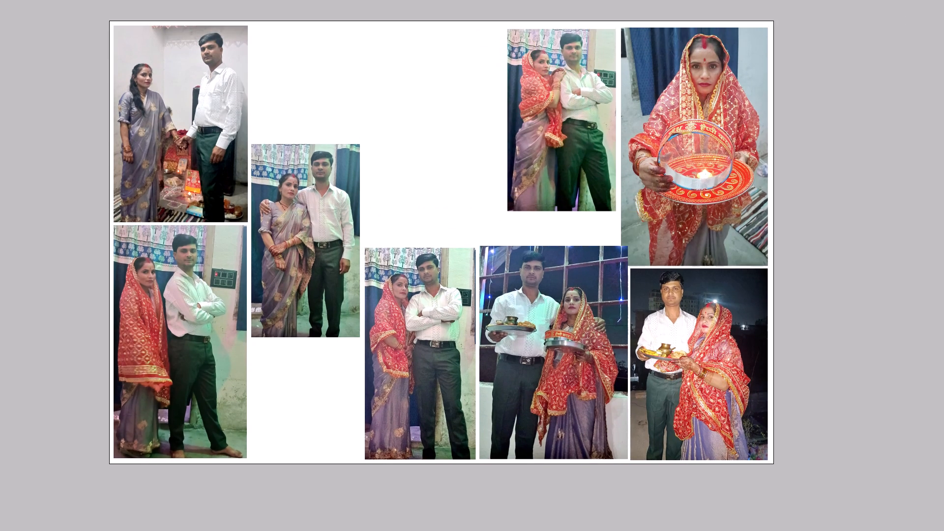
key("ctrl+t")
left_click_drag(506, 213, 429, 313, "shift")
key("Return")
key("v")
Send the enlarged shoulder-leaning photo behind all the other photos.
key("ctrl+bracketleft")
key("v")
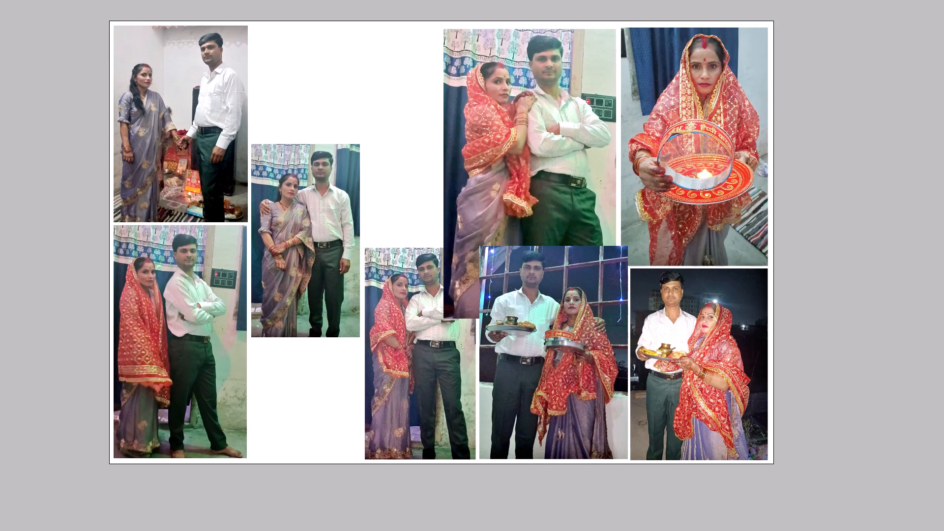
key("ctrl+shift+bracketleft")
key("v")
Move the arm-at-shoulder couple photo to the sheet's top beside the left column and enlarge it to reach the shoulder-leaning photo.
key("ctrl+minus")
key("v")
right_click(346, 238)
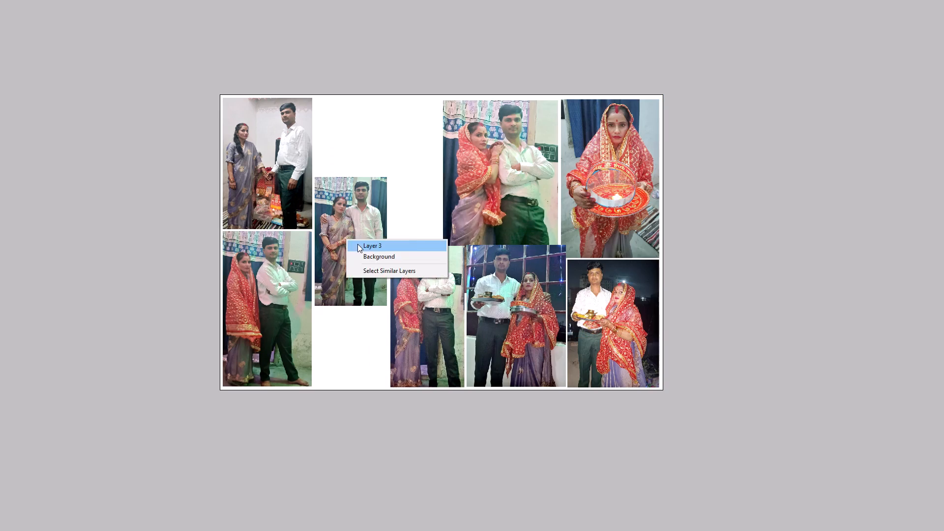
left_click(357, 244)
left_click_drag(357, 244, 358, 163)
key("ctrl+t")
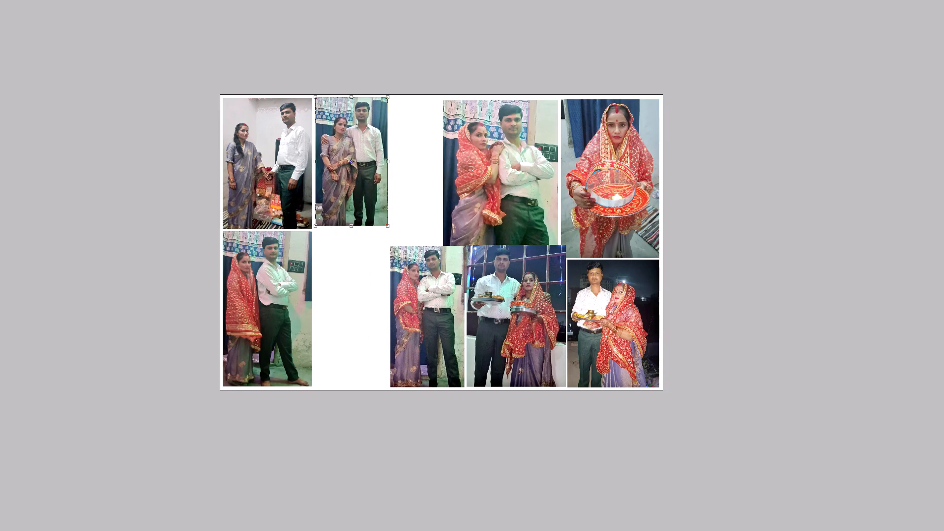
left_click_drag(390, 225, 452, 313, "shift")
key("Return")
key("v")
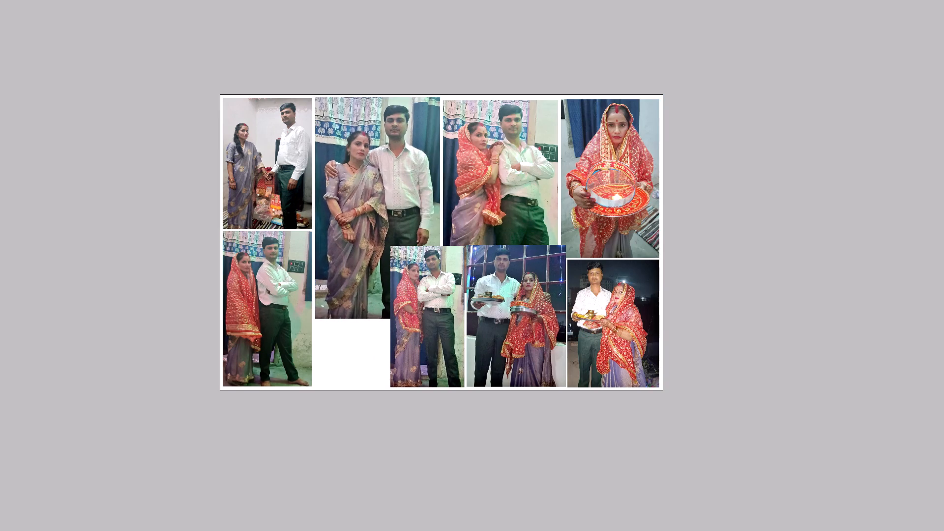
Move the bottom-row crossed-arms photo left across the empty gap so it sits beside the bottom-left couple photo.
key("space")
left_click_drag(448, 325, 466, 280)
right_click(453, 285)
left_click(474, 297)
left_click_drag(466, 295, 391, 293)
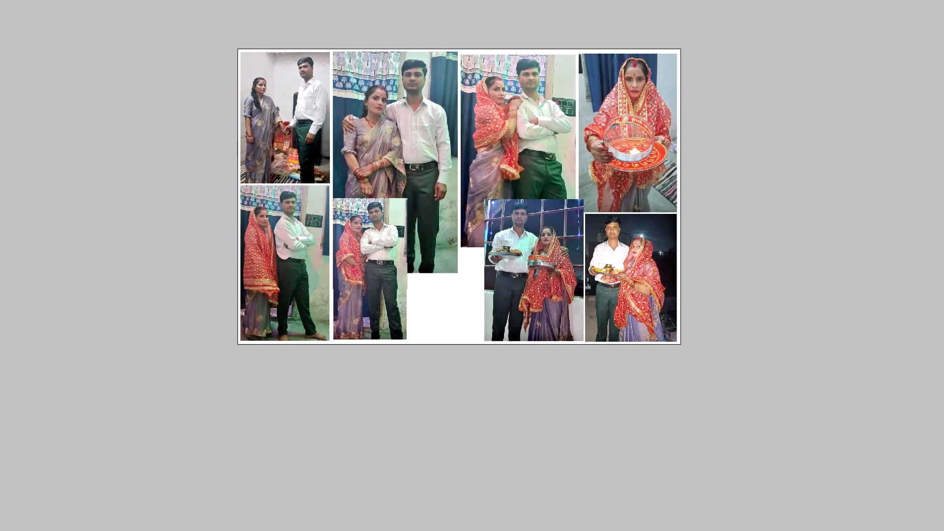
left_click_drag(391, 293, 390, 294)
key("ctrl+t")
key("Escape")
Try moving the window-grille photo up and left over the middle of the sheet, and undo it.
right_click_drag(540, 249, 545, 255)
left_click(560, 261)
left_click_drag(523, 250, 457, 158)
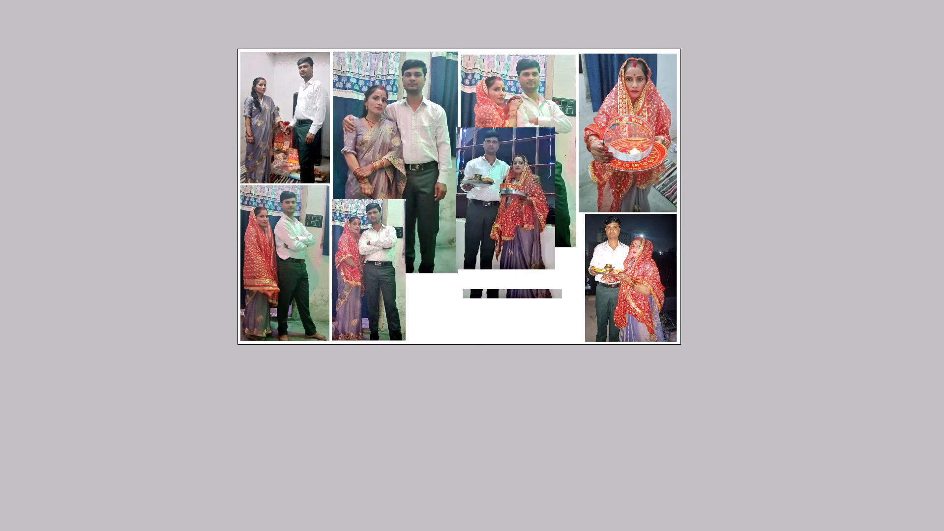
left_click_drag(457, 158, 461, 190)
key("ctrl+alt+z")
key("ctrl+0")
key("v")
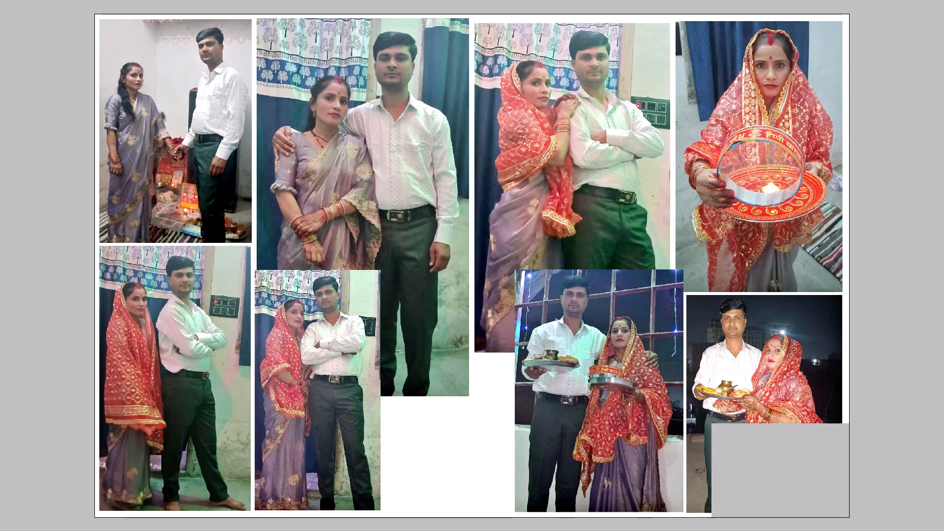
Trim a strip off the bottom of the sheet's top-left photo of the couple holding hands.
key("space")
left_click_drag(348, 195, 451, 153)
right_click(320, 244)
left_click(323, 246)
left_click(329, 248)
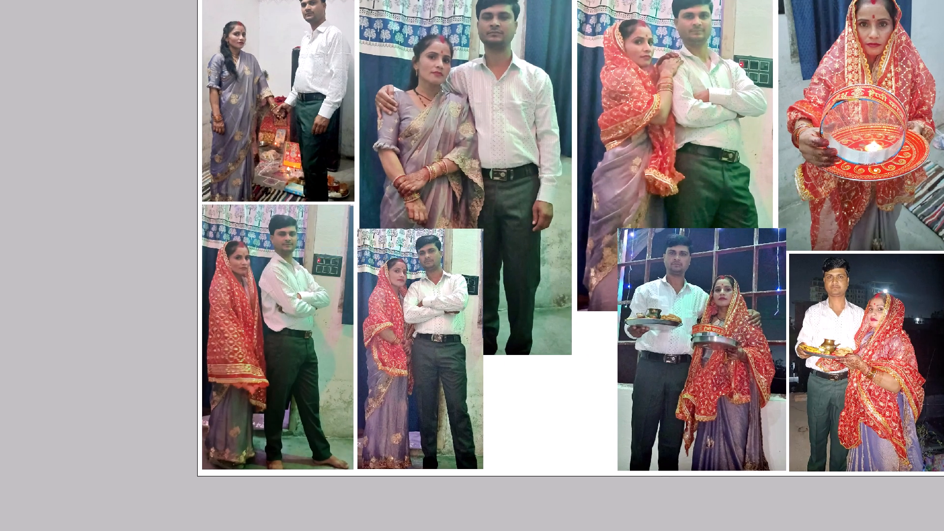
right_click(317, 252)
right_click(282, 158)
left_click(309, 176)
right_click(297, 167)
left_click(308, 172)
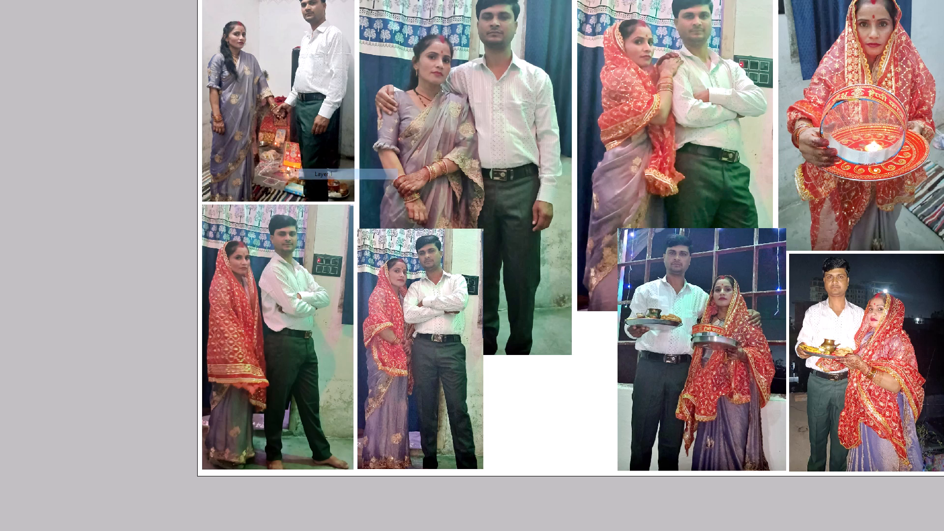
key("space")
left_click_drag(308, 181, 331, 230)
key("m")
left_click_drag(172, 228, 455, 301)
left_click_drag(341, 269, 329, 246)
key("Delete")
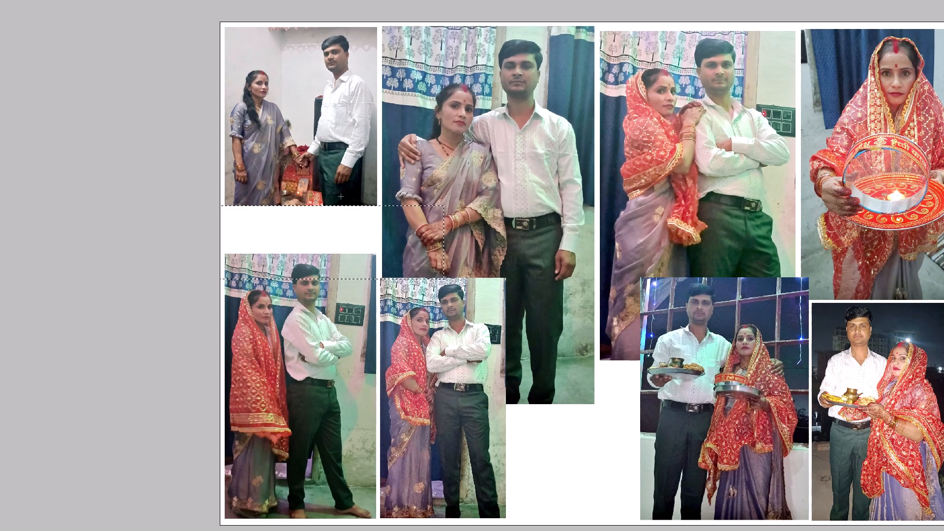
left_click(339, 176)
Enlarge the bottom-left couple photo up and to the right so it fills the gap under the trimmed top-left photo.
key("v")
key("space")
left_click_drag(347, 314, 364, 244)
right_click_drag(324, 251, 328, 258)
left_click(339, 264)
key("ctrl+t")
left_click_drag(396, 185, 445, 152, "shift")
key("Return")
key("v")
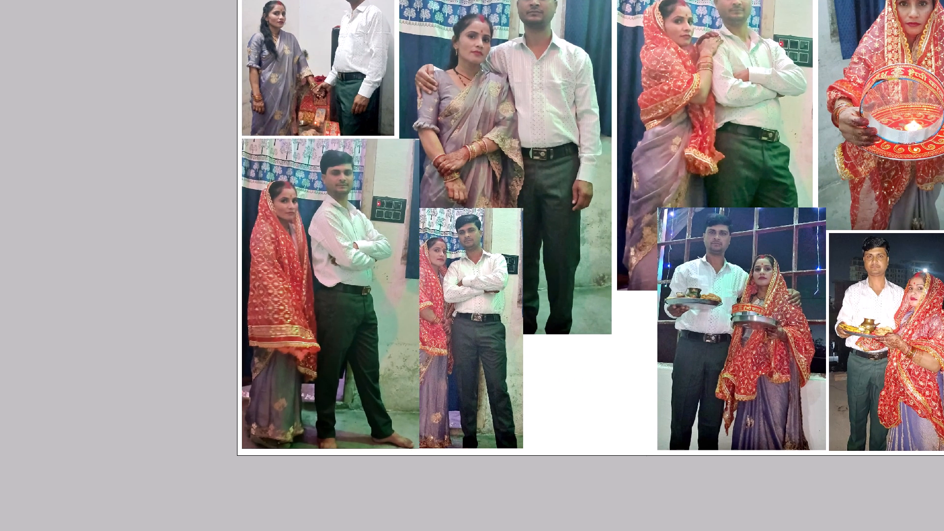
Move the smaller crossed-arms photo clear of the enlarged bottom-left photo, over the lower part of the shoulder-leaning photo.
key("ctrl+minus")
key("v")
right_click(452, 170)
left_click(457, 174)
key("space")
left_click_drag(517, 169, 450, 210)
right_click(428, 329)
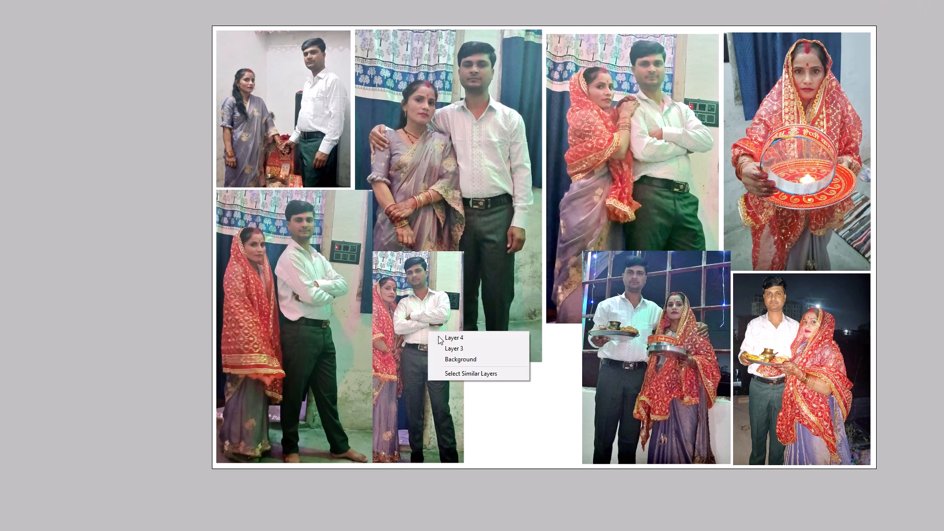
left_click(438, 336)
key("space")
left_click_drag(420, 339, 419, 265)
left_click_drag(418, 272, 440, 270)
key("space")
key("space")
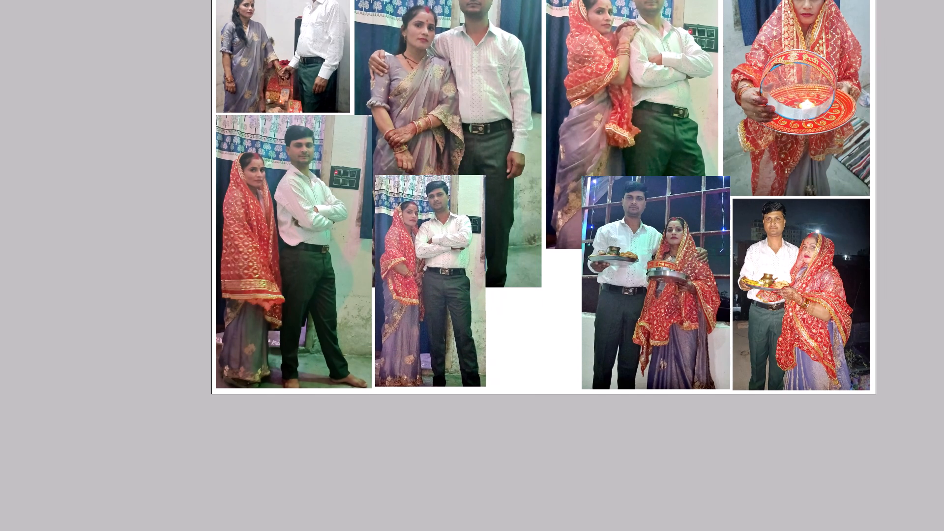
left_click_drag(435, 271, 360, 312)
left_click_drag(352, 317, 562, 258)
Cut off the lower part of the arm-at-shoulder couple photo to free space in the bottom row.
right_click(562, 268)
left_click(570, 276)
key("space")
key("space")
key("space")
key("space")
key("space")
left_click_drag(550, 298, 581, 330)
right_click(428, 289)
left_click(460, 302)
key("m")
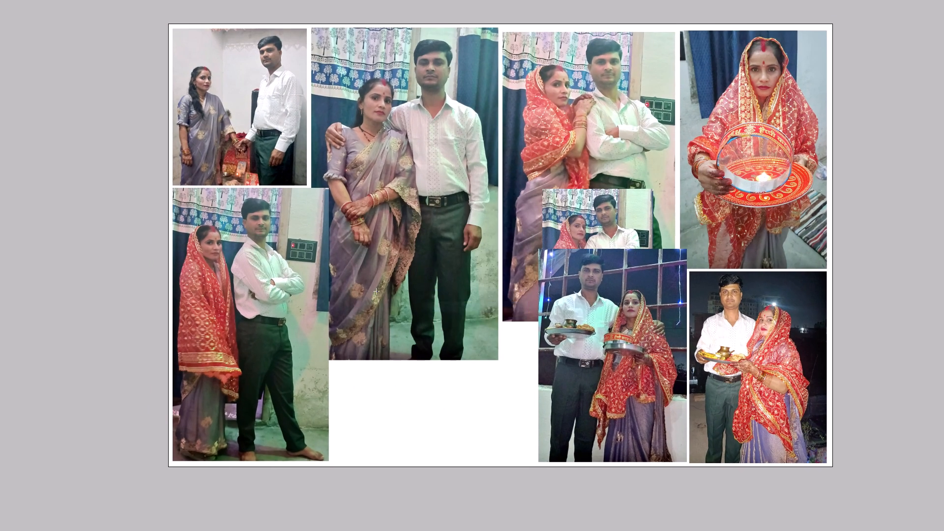
right_click(369, 291)
left_click(364, 286)
key("v")
right_click(364, 286)
left_click(370, 291)
key("m")
left_click_drag(266, 277, 648, 453)
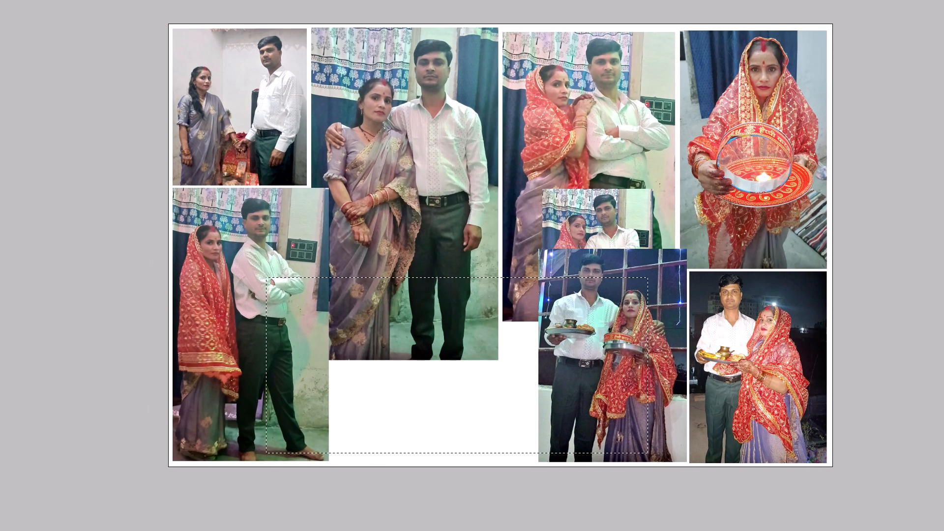
key("Delete")
left_click(487, 206)
Move the window-grille photo under the trimmed arm-at-shoulder photo, beside the bottom-left photo and down to the sheet's lower edge.
key("v")
key("space")
left_click_drag(580, 326, 572, 241)
right_click_drag(594, 306, 600, 316)
left_click(602, 318)
left_click(607, 321)
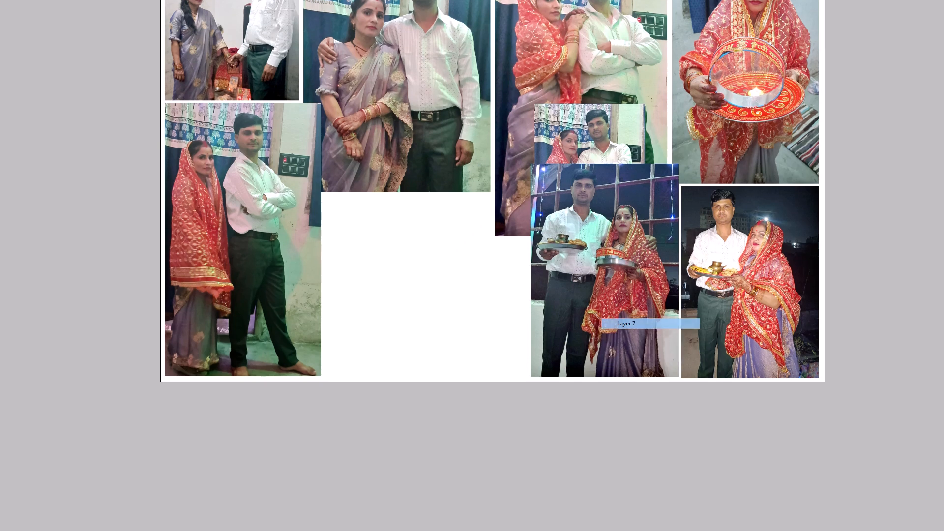
left_click_drag(597, 315, 392, 293)
left_click_drag(397, 297, 401, 334)
left_click_drag(399, 319, 393, 335)
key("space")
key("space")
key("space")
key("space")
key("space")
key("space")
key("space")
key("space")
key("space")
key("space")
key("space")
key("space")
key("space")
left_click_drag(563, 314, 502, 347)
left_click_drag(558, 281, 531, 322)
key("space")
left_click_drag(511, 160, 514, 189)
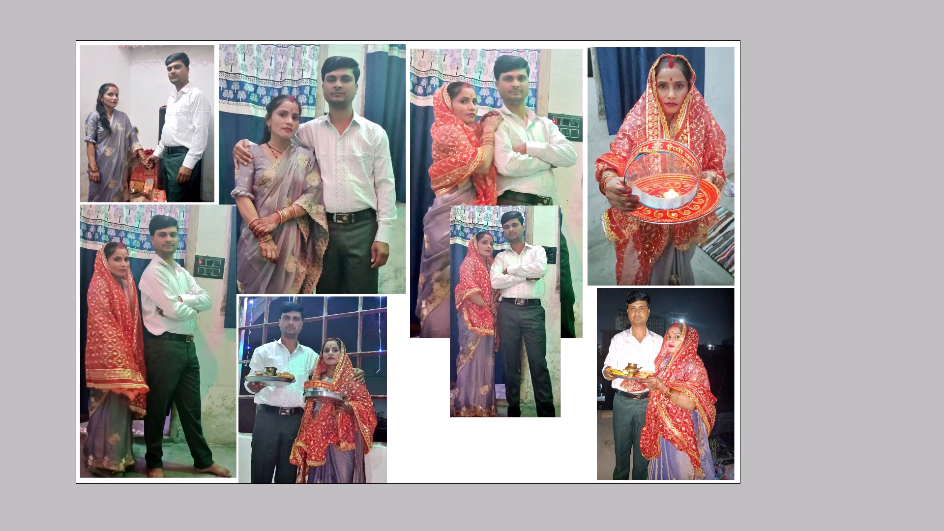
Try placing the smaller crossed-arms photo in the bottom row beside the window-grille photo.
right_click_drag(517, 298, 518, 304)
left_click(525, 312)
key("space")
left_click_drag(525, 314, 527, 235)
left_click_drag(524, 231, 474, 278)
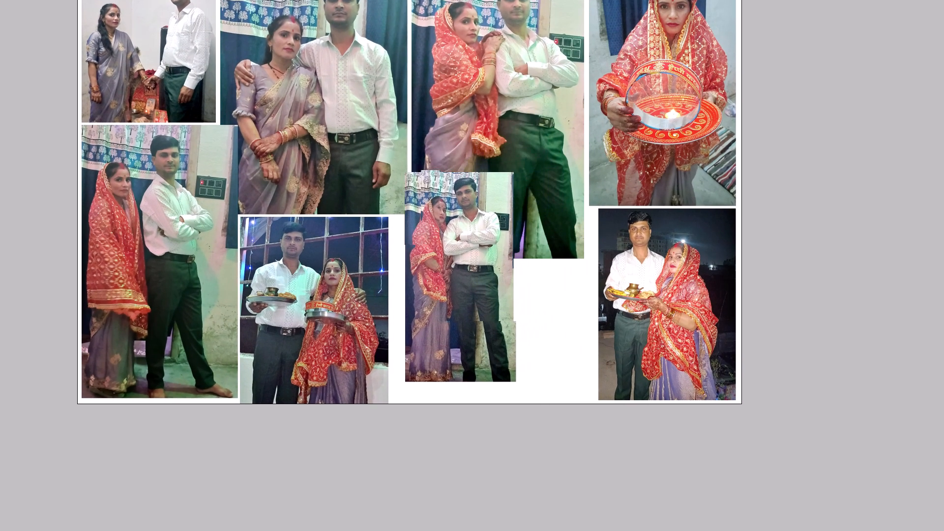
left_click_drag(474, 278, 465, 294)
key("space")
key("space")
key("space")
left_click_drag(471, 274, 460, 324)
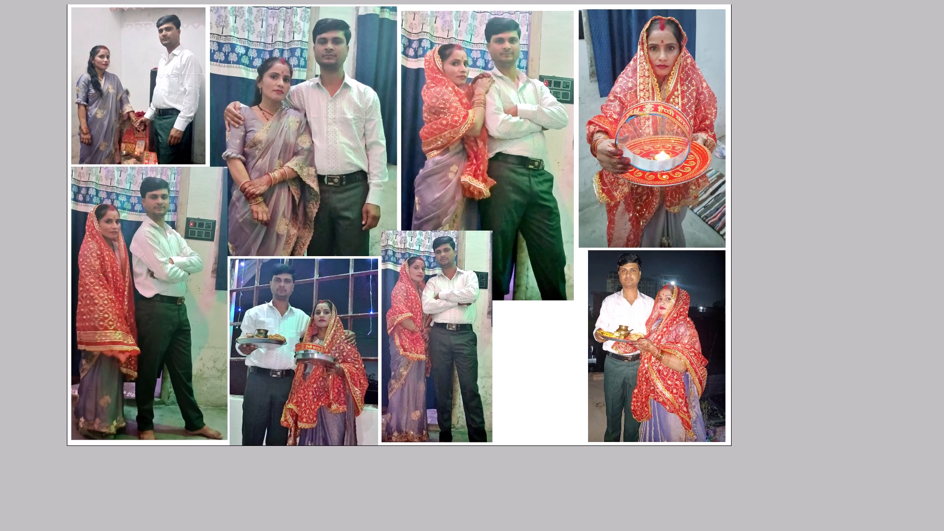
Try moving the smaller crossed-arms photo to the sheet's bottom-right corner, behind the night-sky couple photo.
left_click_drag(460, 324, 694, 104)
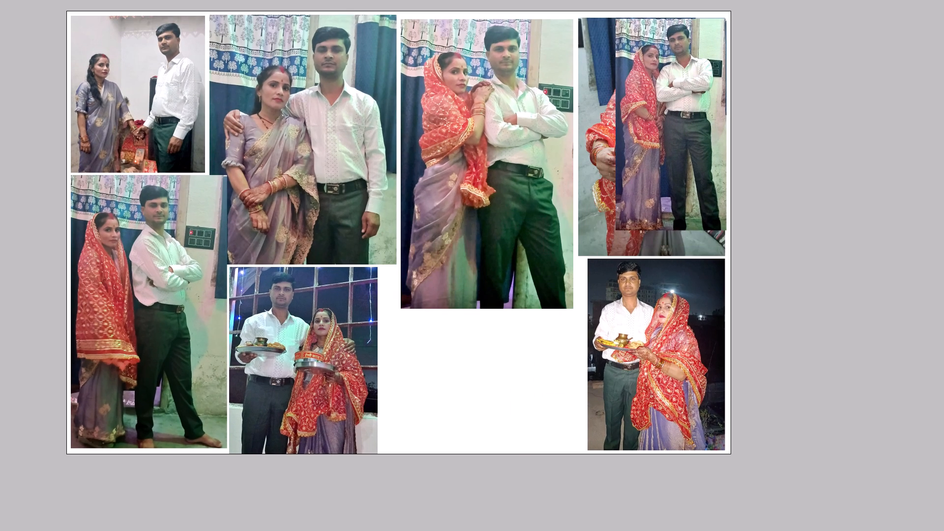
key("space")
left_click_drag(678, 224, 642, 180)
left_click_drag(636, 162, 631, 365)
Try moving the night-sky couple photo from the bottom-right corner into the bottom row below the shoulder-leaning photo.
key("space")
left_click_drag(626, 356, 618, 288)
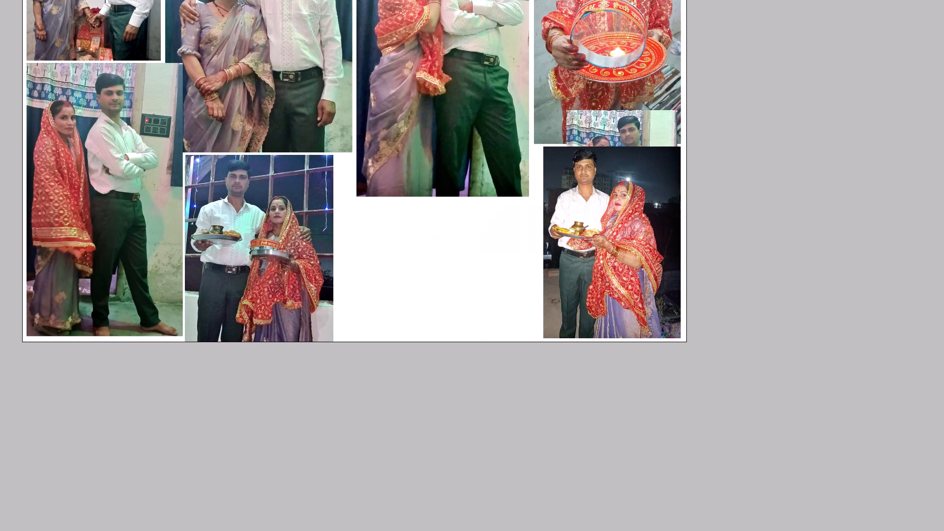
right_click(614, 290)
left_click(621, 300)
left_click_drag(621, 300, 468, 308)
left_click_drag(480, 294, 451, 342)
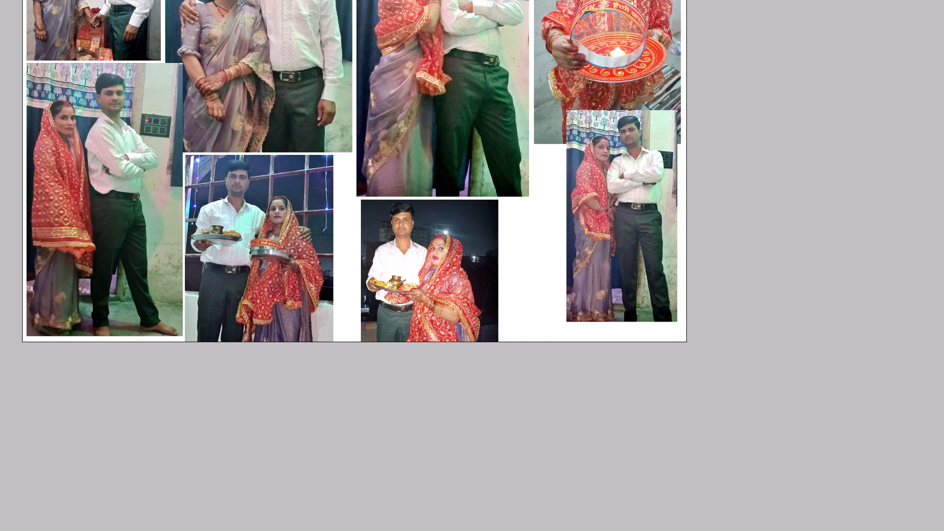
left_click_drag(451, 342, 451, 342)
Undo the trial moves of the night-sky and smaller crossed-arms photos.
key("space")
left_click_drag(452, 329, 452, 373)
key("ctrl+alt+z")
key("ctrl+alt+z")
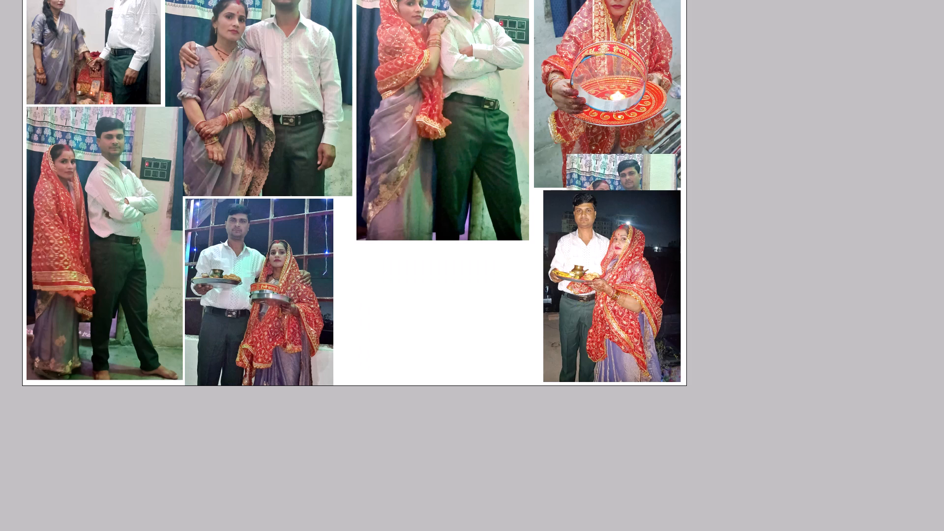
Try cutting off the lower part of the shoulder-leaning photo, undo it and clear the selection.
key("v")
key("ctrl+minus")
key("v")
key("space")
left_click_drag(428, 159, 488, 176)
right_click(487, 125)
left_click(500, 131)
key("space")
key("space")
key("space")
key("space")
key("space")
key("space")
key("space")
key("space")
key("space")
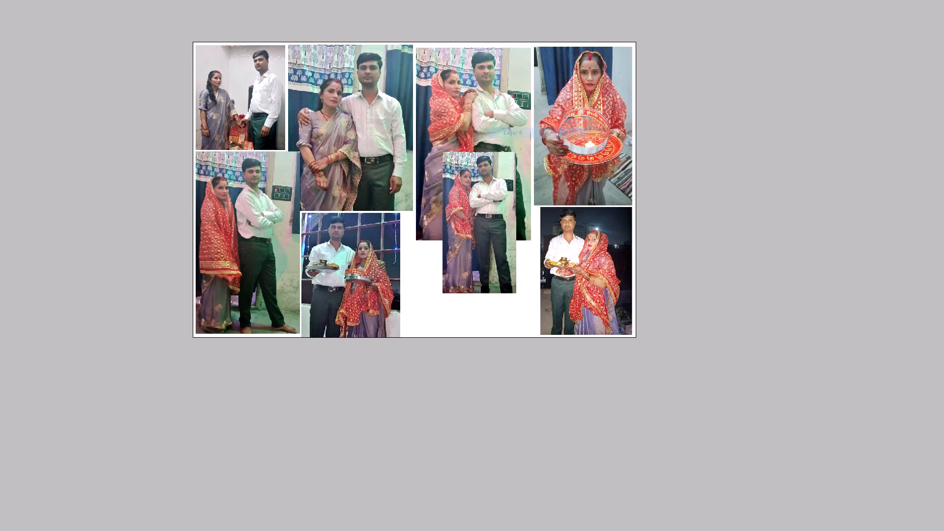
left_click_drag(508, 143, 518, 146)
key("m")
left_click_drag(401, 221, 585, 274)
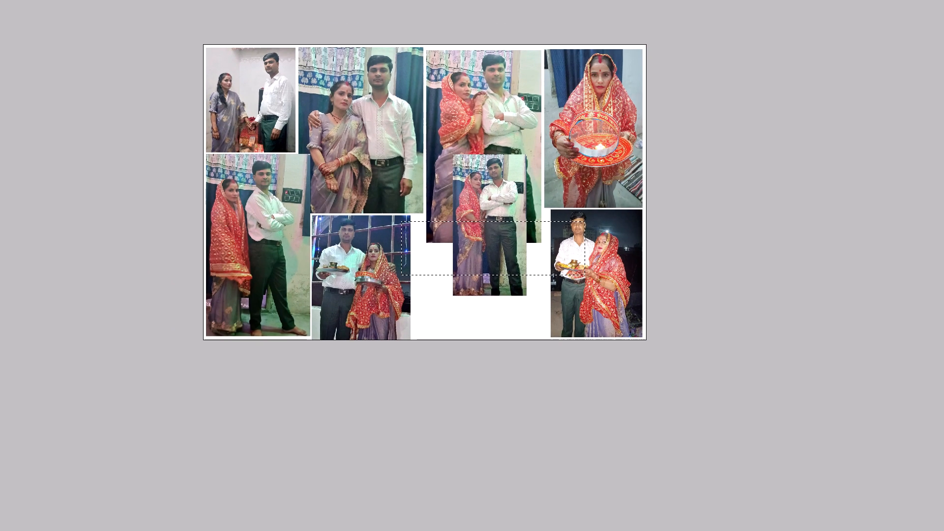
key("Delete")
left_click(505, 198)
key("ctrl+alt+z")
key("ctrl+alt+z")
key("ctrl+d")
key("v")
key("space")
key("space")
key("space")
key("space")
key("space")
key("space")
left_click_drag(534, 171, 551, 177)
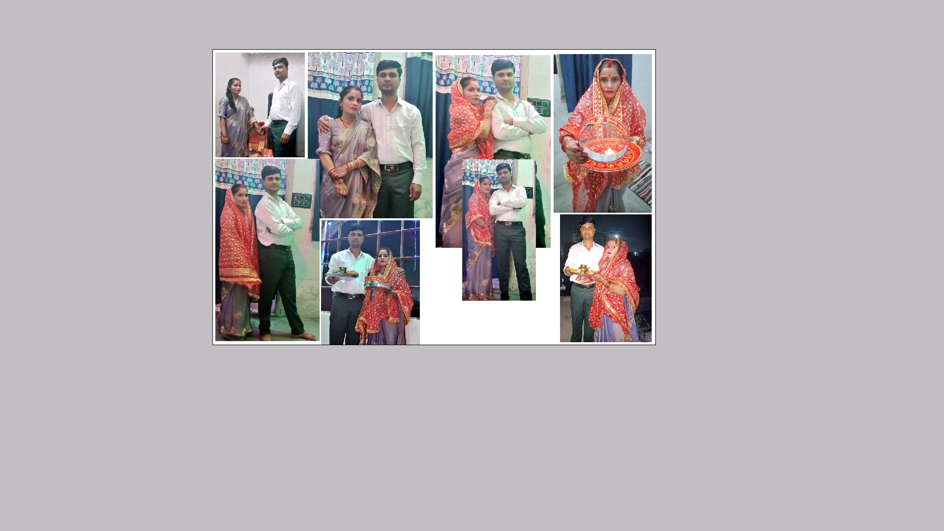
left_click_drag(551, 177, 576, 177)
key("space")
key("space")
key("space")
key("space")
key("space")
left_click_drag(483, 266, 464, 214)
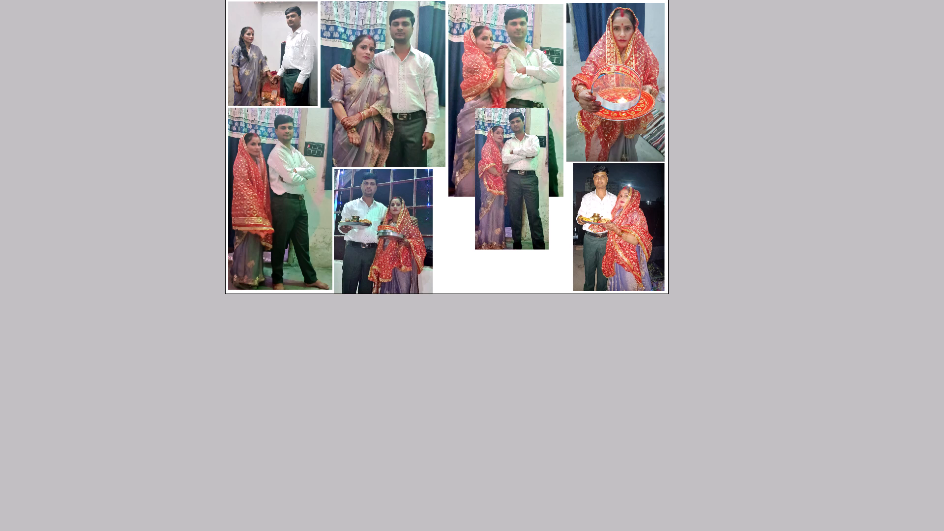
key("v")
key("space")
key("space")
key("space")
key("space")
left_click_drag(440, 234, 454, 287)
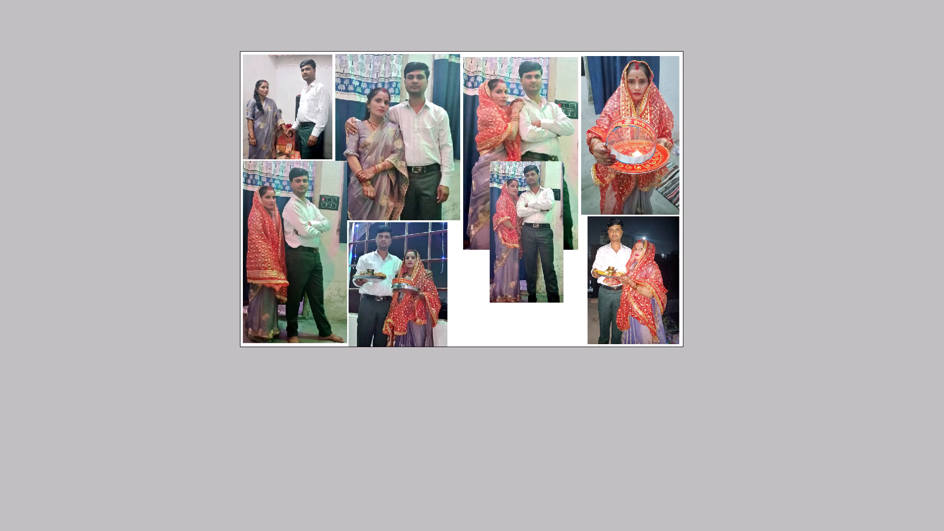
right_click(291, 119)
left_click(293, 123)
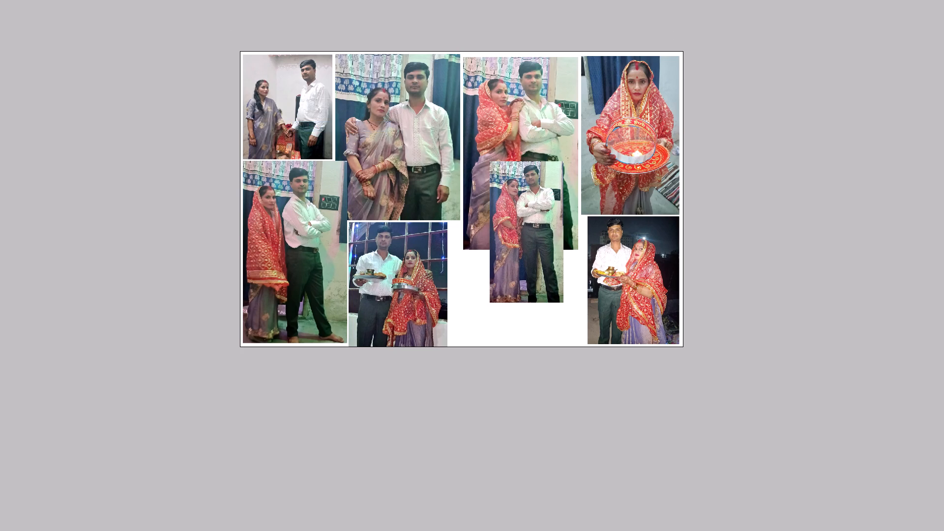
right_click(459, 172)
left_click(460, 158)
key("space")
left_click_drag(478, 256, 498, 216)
Enlarge the window-grille night photo of the couple in the bottom row and shift it slightly down beside its neighbours.
right_click(439, 237)
left_click(448, 248)
key("ctrl+plus")
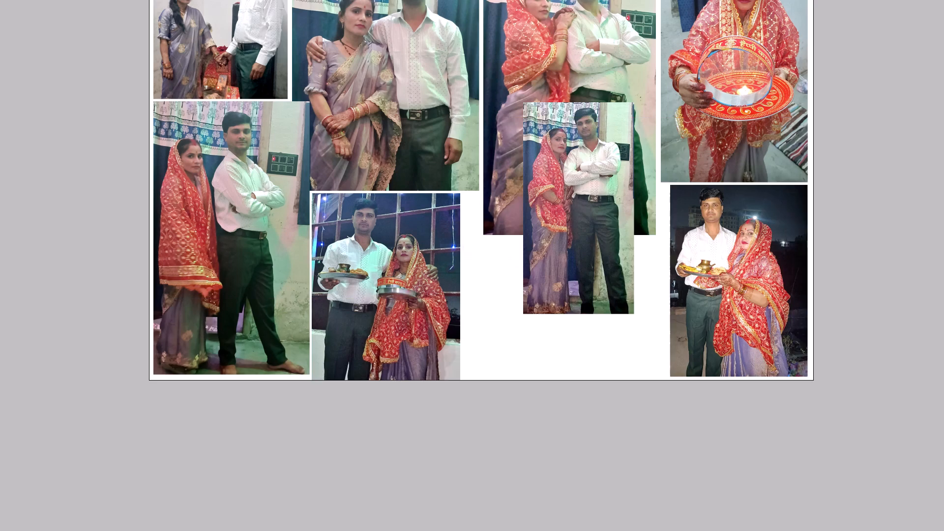
key("space")
left_click_drag(445, 255, 491, 238)
key("ctrl+t")
left_click_drag(501, 176, 543, 158, "shift")
key("Return")
key("v")
left_click_drag(534, 161, 533, 172, "shift")
key("v")
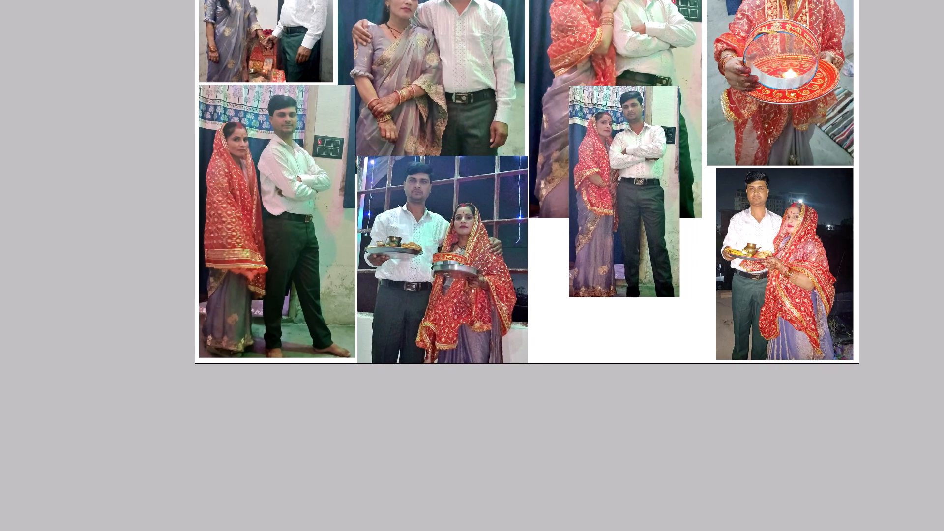
Move the smaller crossed-arms photo down to the sheet's bottom edge, into the gap below the shoulder-leaning photo.
key("space")
left_click_drag(595, 199, 574, 228)
right_click(578, 228)
left_click(584, 232)
key("space")
key("space")
key("space")
key("space")
key("space")
key("space")
key("space")
key("space")
key("space")
key("space")
key("space")
key("space")
key("space")
key("space")
key("space")
key("space")
key("space")
key("space")
key("space")
key("space")
left_click_drag(584, 234, 523, 382)
left_click_drag(531, 364, 529, 220)
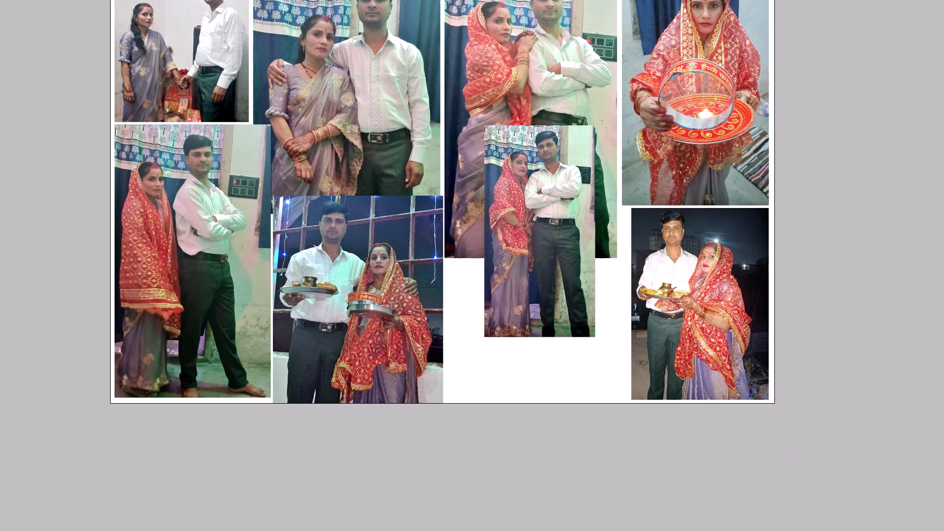
key("space")
left_click_drag(529, 220, 516, 277)
right_click(518, 263)
left_click(533, 265)
key("space")
left_click_drag(533, 269, 526, 214)
left_click_drag(526, 215, 520, 328)
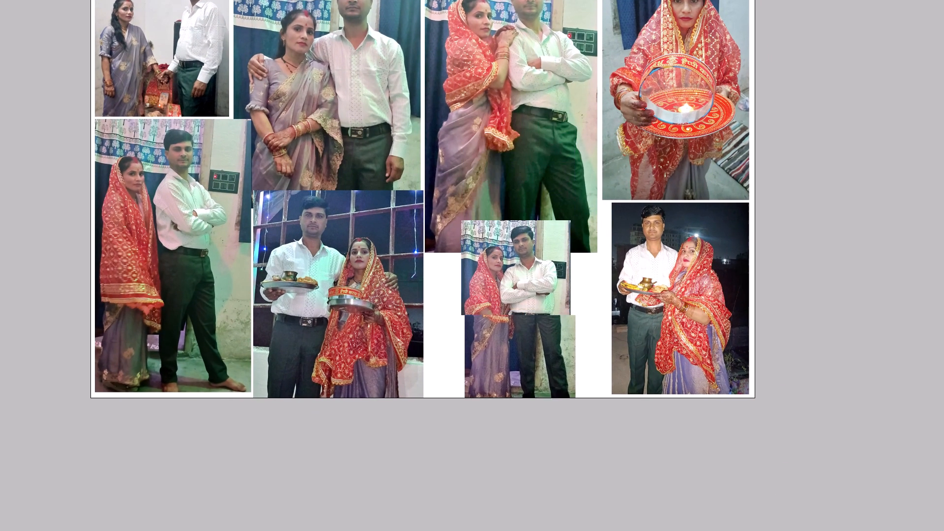
left_click_drag(520, 328, 520, 350)
Enlarge the smaller crossed-arms photo to fill the bottom-row gap and nudge it slightly left toward the window-grille photo.
key("ctrl+t")
left_click_drag(568, 253, 641, 221, "alt+shift")
key("Return")
key("v")
key("ctrl+minus")
key("ctrl+0")
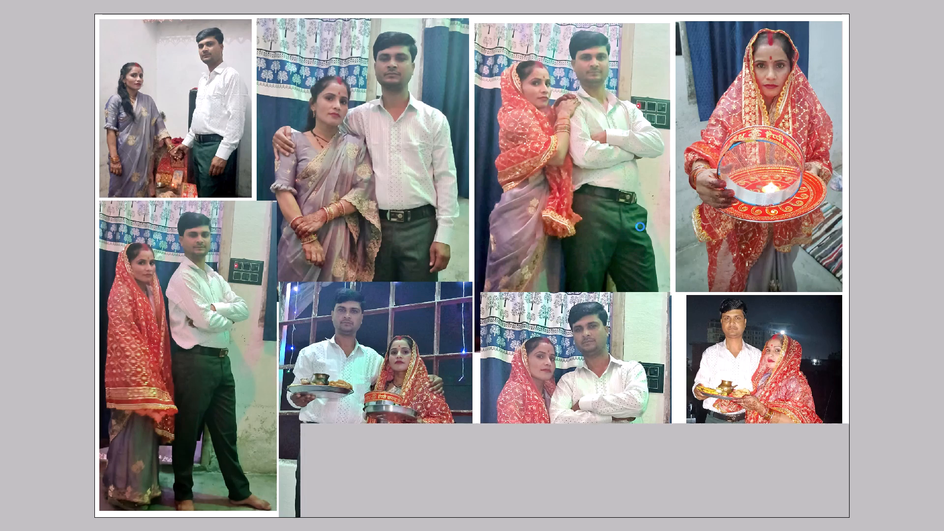
key("Left")
key("Left")
key("Left")
key("Left")
key("Left")
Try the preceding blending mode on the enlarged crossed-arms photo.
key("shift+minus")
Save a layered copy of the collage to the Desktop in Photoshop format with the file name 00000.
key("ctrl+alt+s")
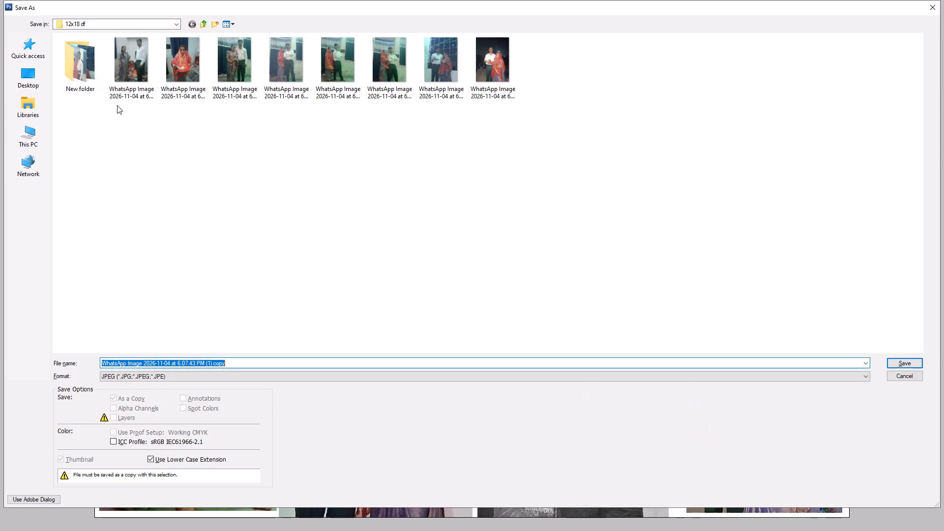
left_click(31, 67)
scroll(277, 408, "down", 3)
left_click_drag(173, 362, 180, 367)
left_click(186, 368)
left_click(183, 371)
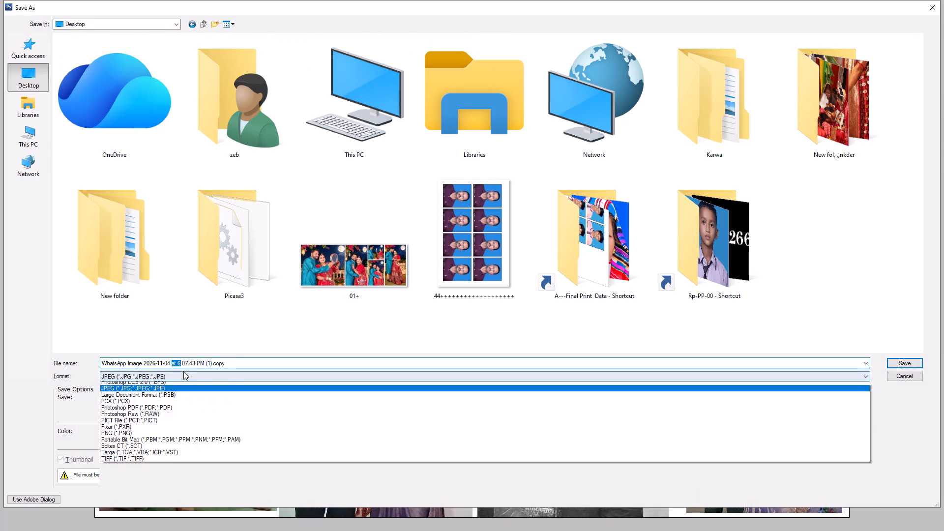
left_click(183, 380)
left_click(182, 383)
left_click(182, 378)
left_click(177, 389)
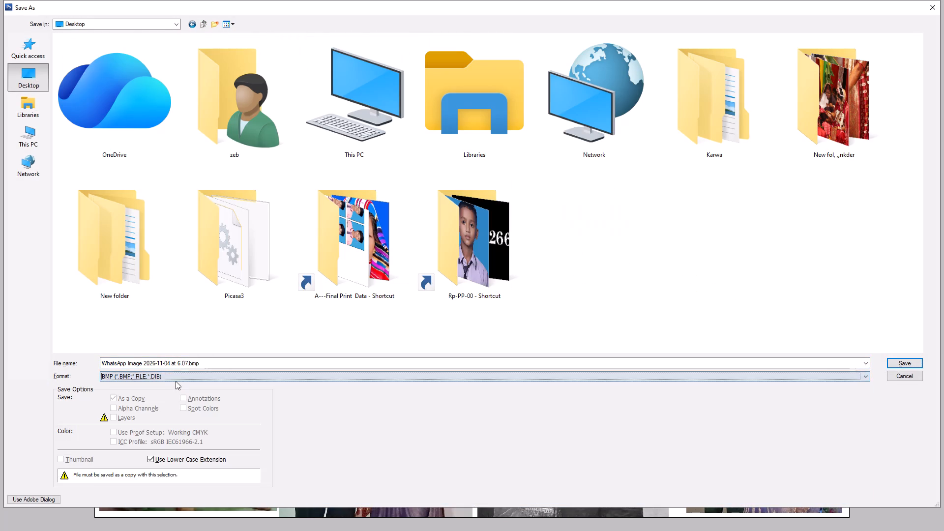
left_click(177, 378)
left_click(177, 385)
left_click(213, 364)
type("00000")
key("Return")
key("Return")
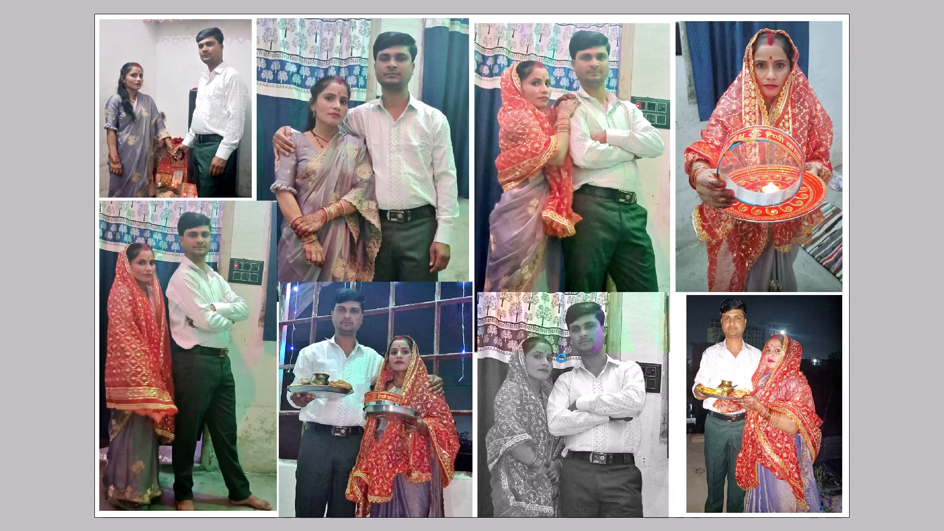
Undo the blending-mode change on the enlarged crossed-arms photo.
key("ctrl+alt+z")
Save the layered collage to the Desktop in Photoshop format, replacing the existing 00000 file.
key("ctrl+alt+s")
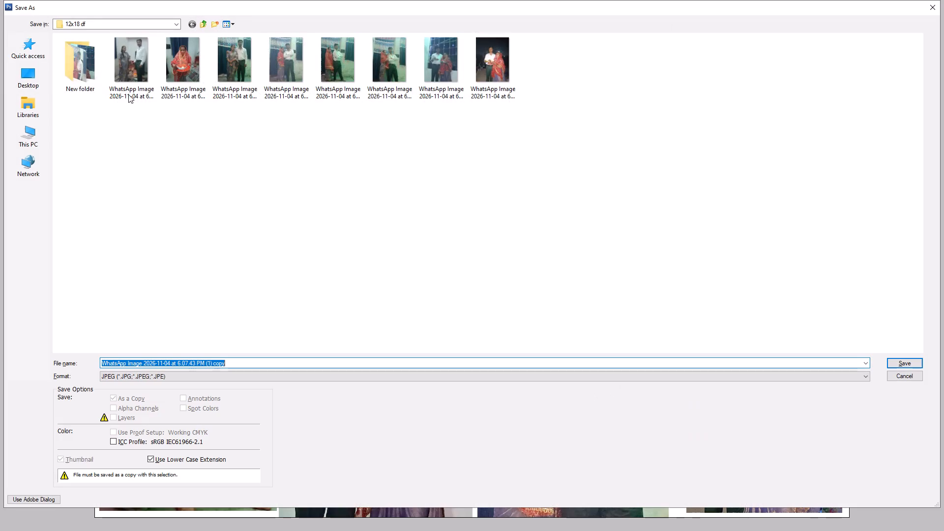
left_click(45, 84)
left_click(183, 381)
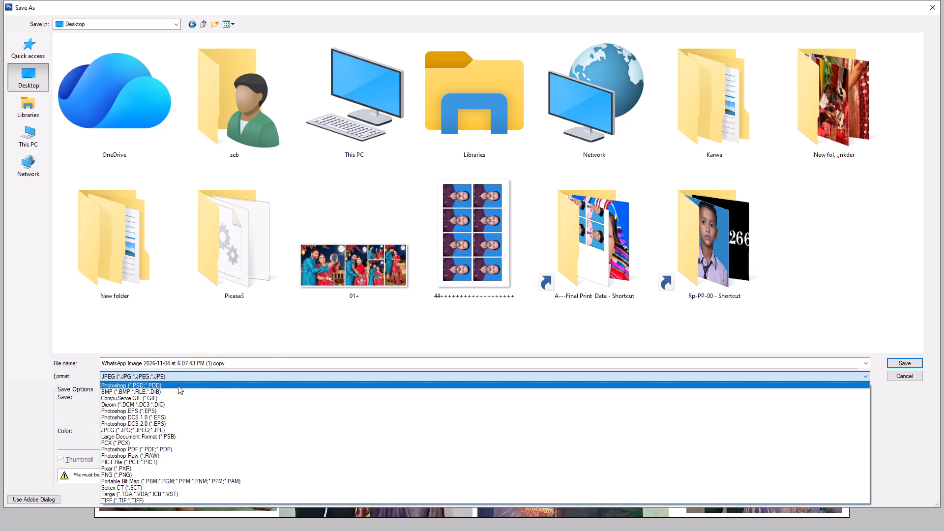
left_click(178, 385)
scroll(501, 276, "down", 3)
left_click(373, 176)
key("Return")
key("Tab")
key("Return")
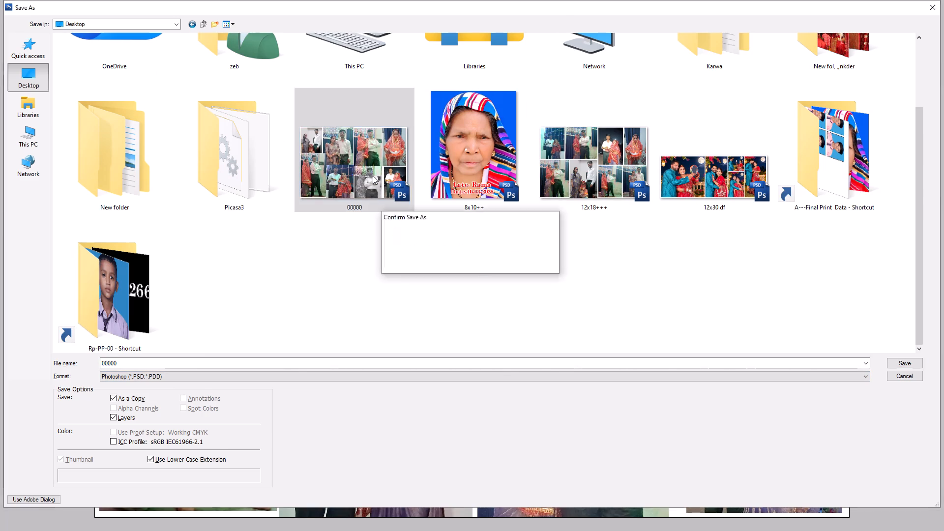
key("Return")
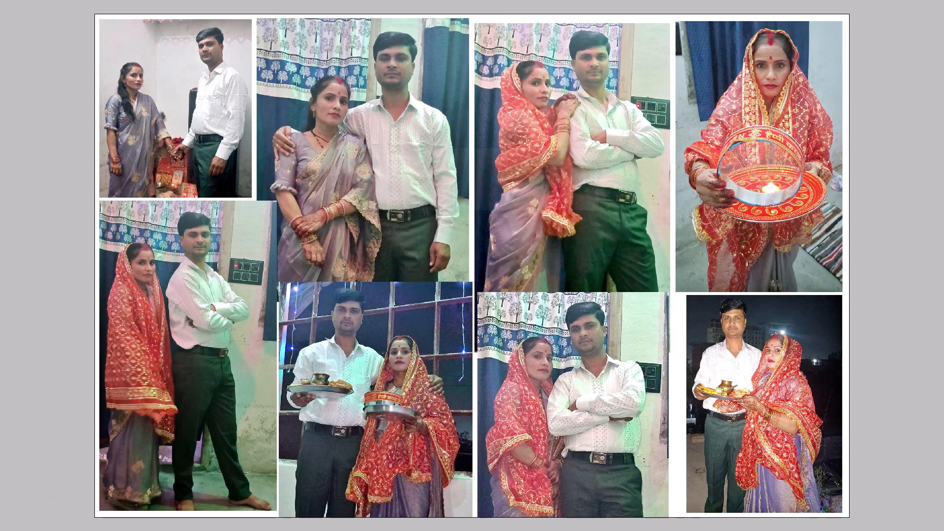
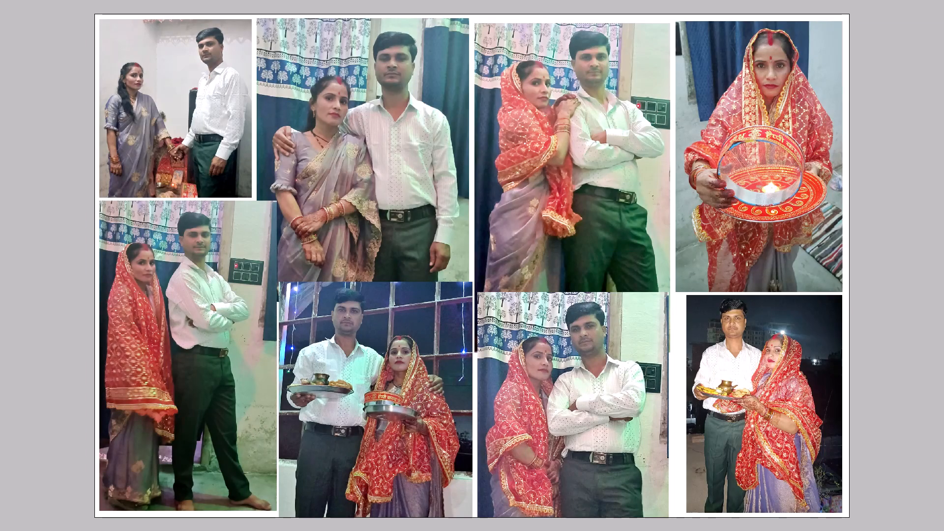
Switch to the desktop and launch Kuro from its shortcut.
key("super+d")
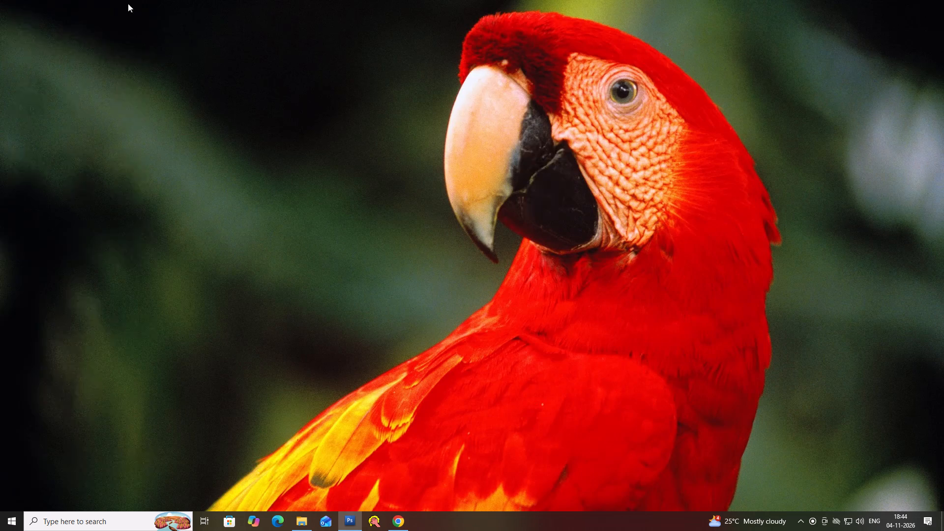
left_click(228, 34)
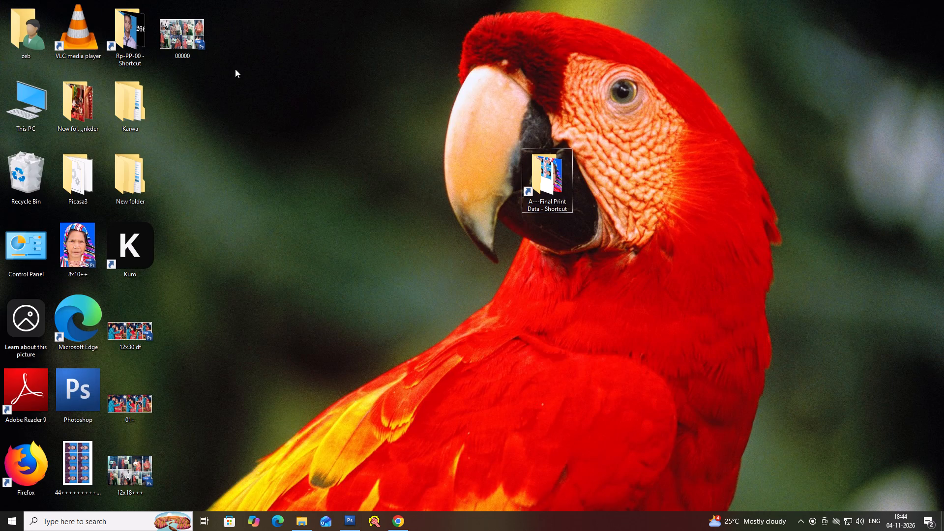
double_click(133, 231)
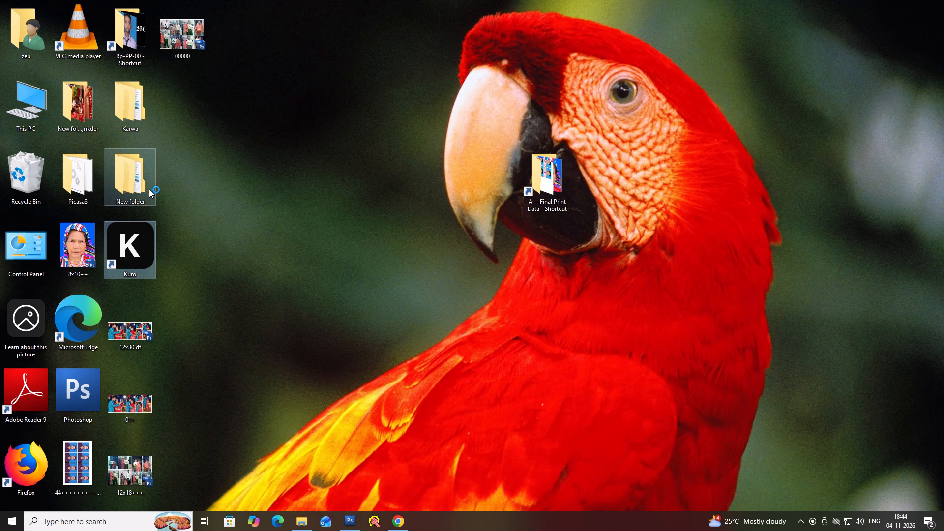
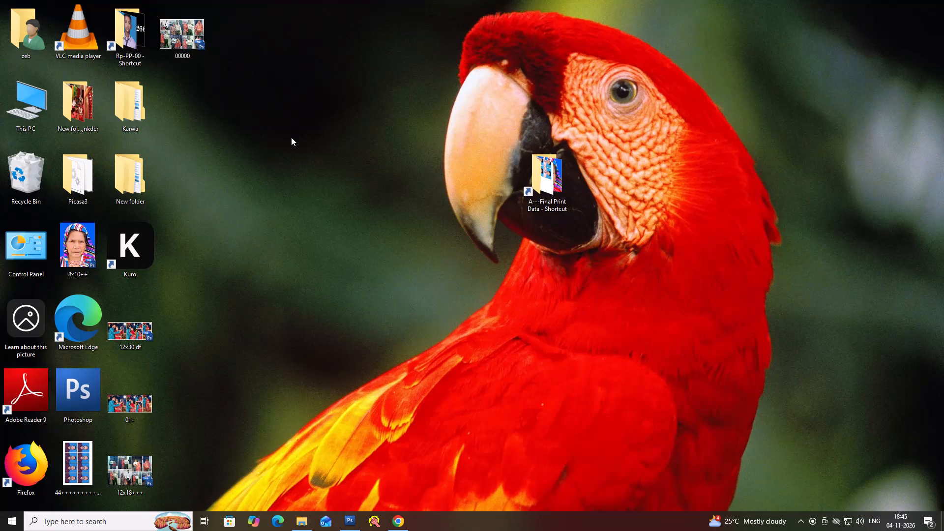
Return to the photo collage in Photoshop and view the whole sheet.
key("alt+Tab")
left_click(392, 221)
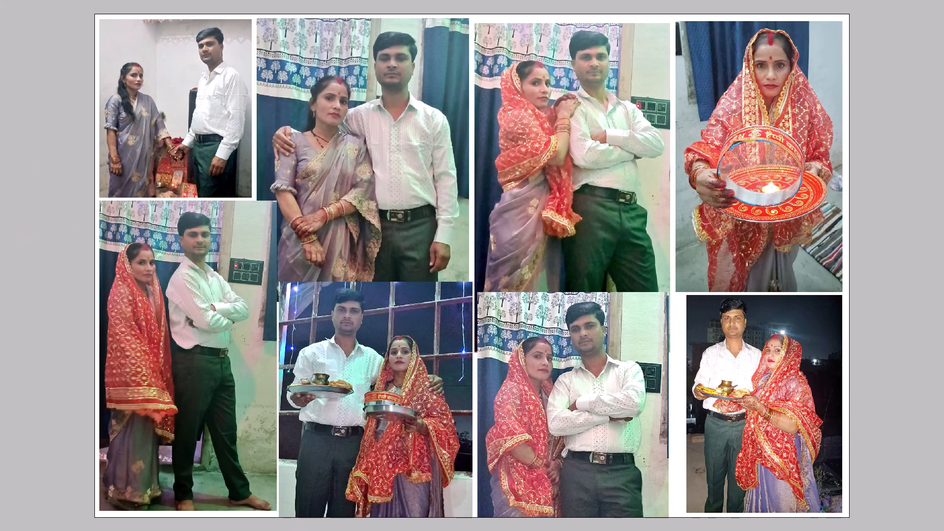
key("ctrl+minus")
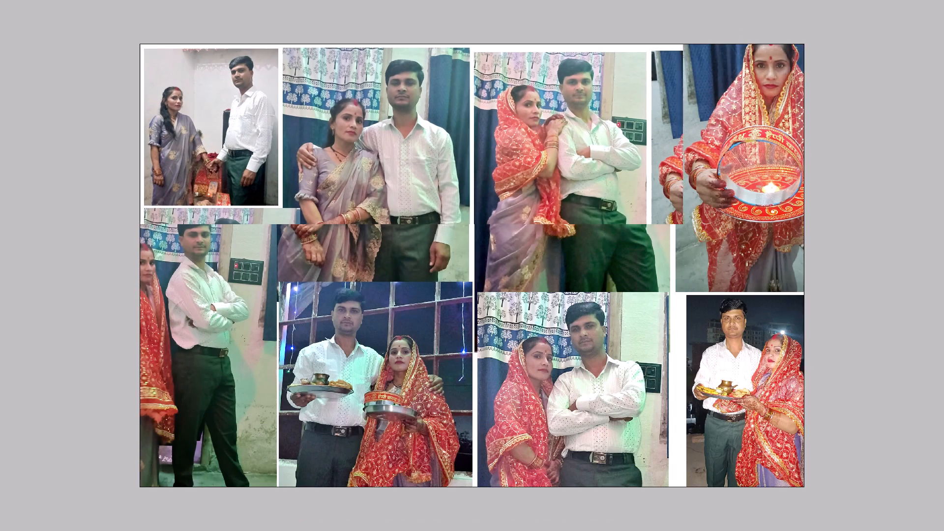
key("v")
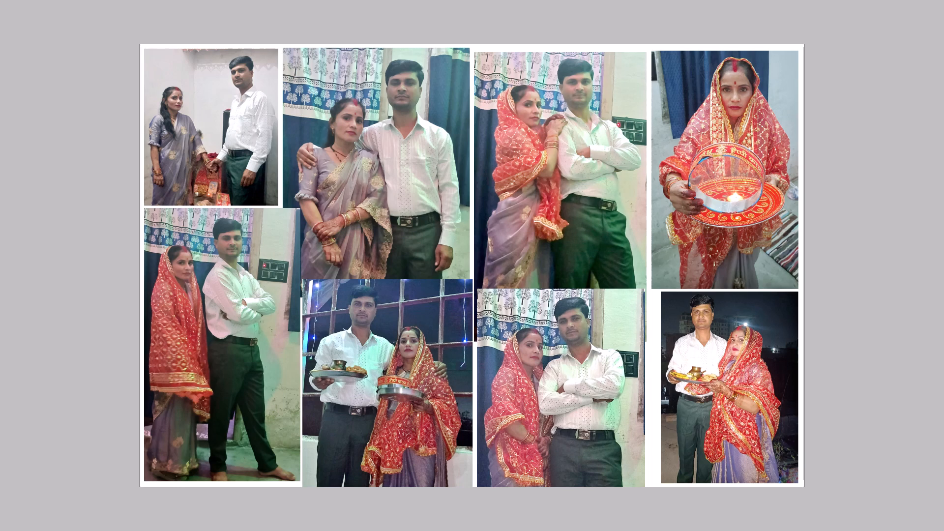
Check the leftover photos in New folder inside 12x18 df, and return to the Photoshop collage.
key("alt+Tab")
left_click(488, 263, "alt")
left_click(600, 341)
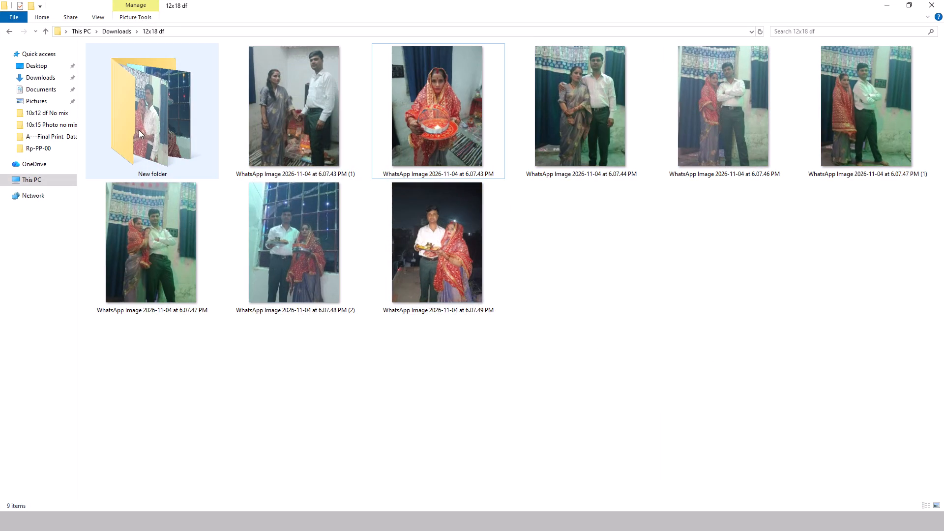
double_click(139, 130)
left_click(204, 205)
right_click(204, 205)
left_click(240, 249)
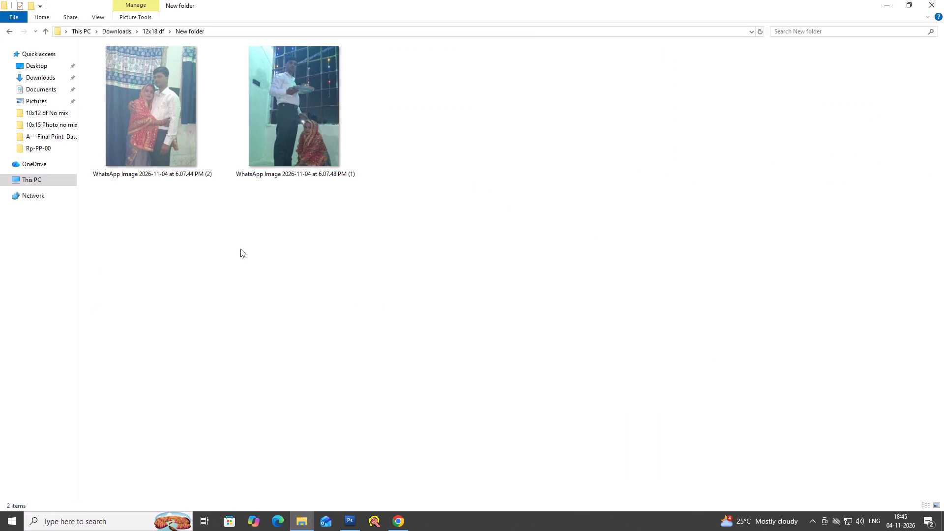
key("alt+Tab")
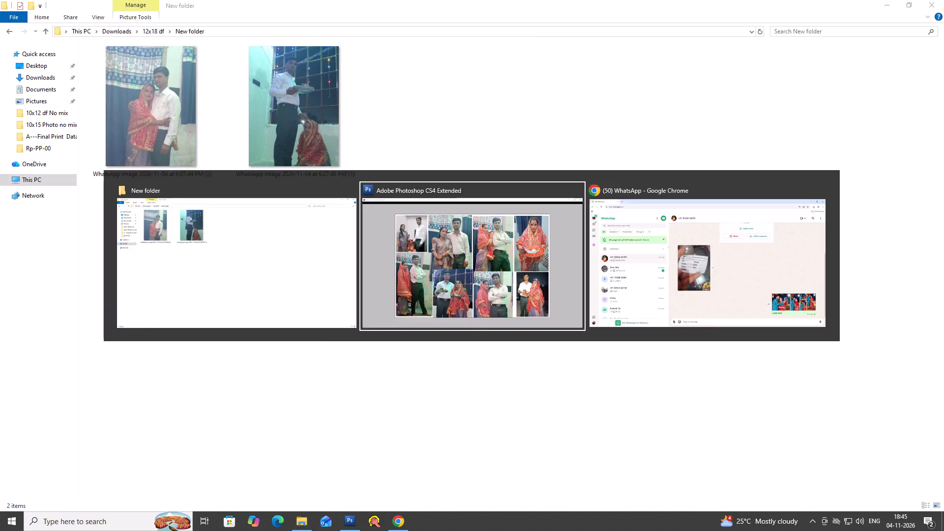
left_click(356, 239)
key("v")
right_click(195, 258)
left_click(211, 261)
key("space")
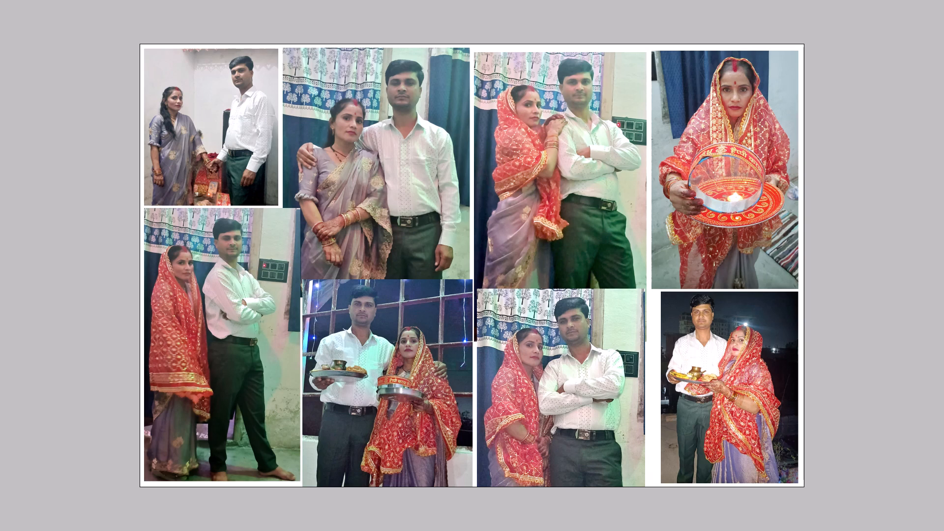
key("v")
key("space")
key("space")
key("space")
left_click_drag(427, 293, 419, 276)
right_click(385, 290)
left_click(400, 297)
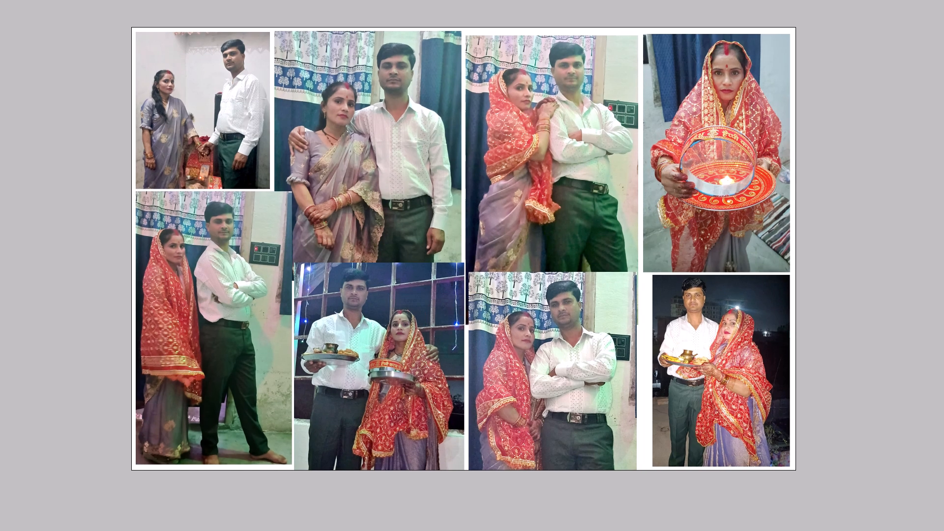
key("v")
Enlarge the night photo in the collage's lower-right corner to fill the white gaps beside and above it.
right_click(717, 324)
left_click(722, 329)
key("space")
left_click_drag(728, 331, 602, 335)
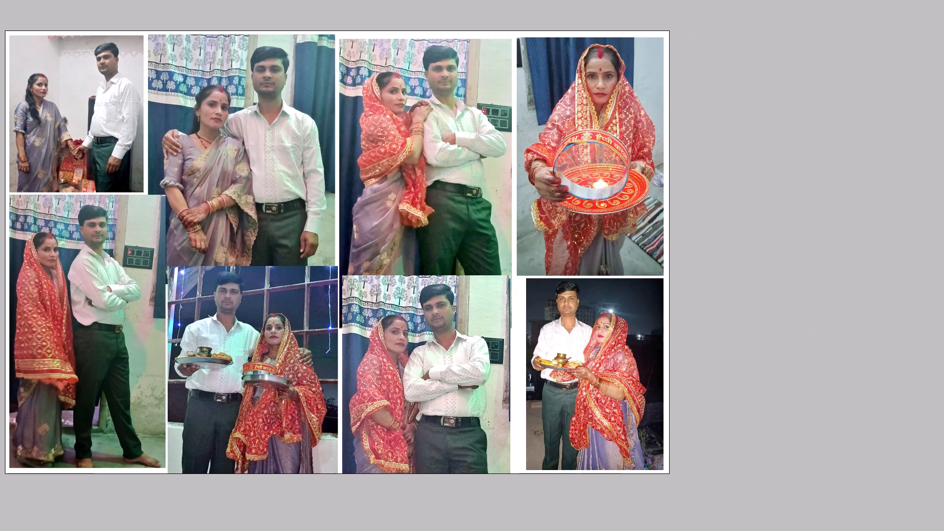
key("ctrl+t")
left_click_drag(526, 281, 517, 259, "shift")
key("Return")
key("v")
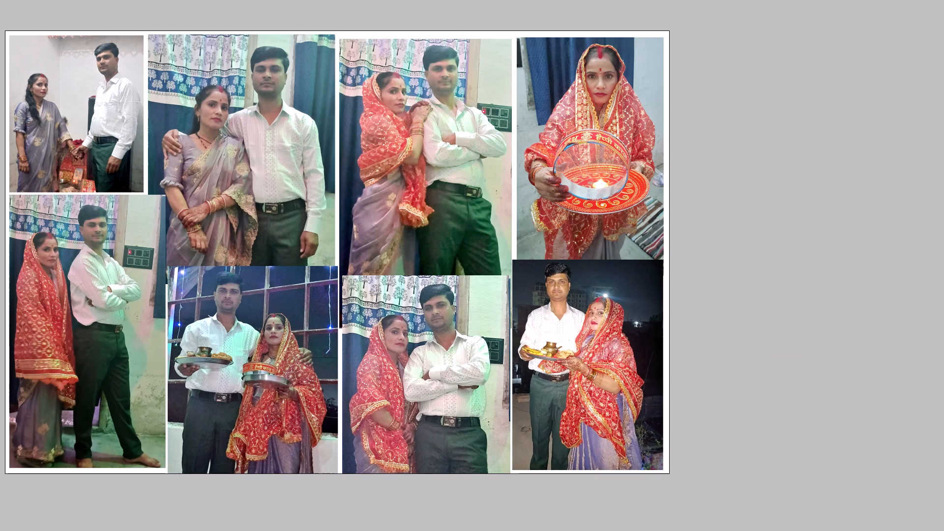
Move the lower-row photo of the couple with the man's arms crossed slightly down.
key("space")
key("space")
key("space")
key("space")
key("space")
key("space")
key("space")
key("space")
key("space")
key("space")
key("space")
key("space")
key("space")
key("space")
key("space")
key("space")
left_click_drag(608, 234, 606, 206)
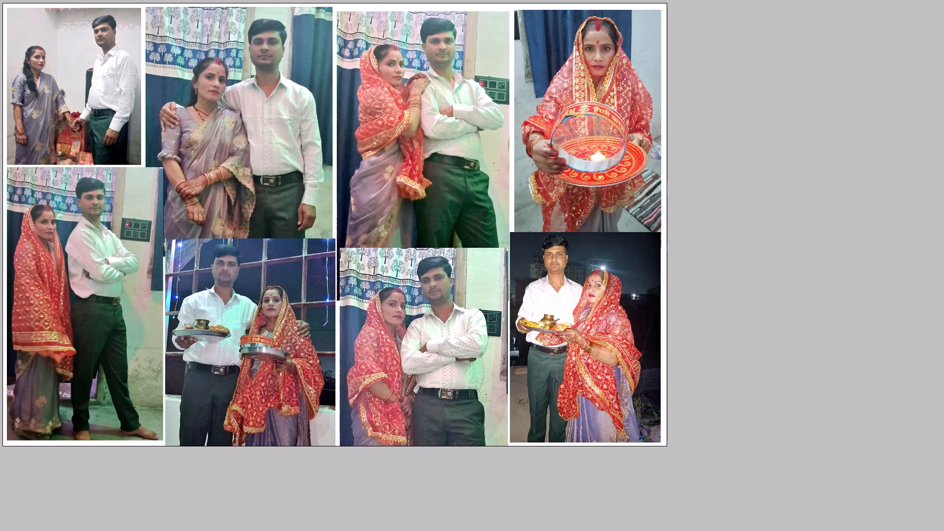
right_click(465, 274)
left_click(475, 278)
left_click_drag(475, 278, 476, 291, "shift")
key("v")
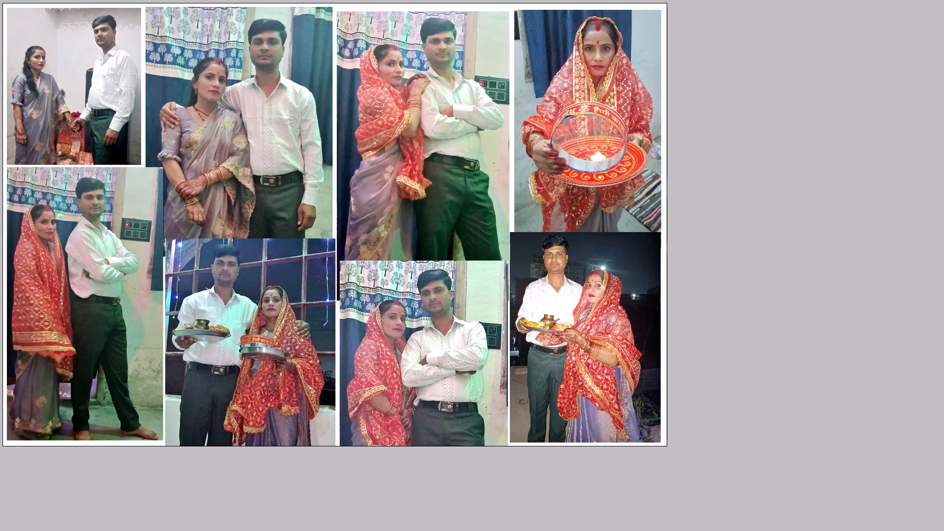
Duplicate the lower-left photo of the couple and squash the copy vertically into a thin horizontal strip.
key("space")
key("space")
key("space")
key("space")
key("space")
key("space")
key("space")
key("space")
key("space")
key("space")
key("space")
key("space")
key("space")
key("space")
left_click_drag(333, 265, 392, 308)
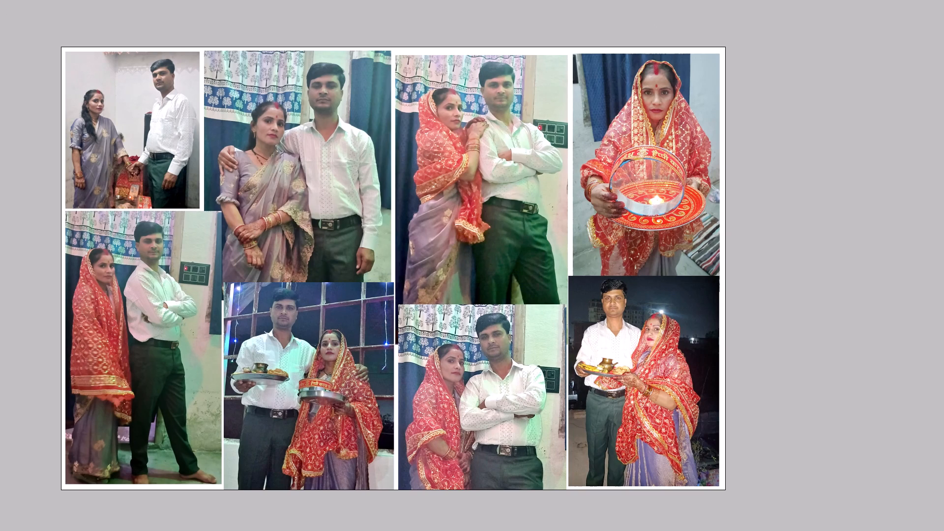
key("space")
left_click_drag(236, 296, 355, 299)
right_click(240, 295)
left_click(262, 306)
key("space")
left_click_drag(290, 324, 293, 292)
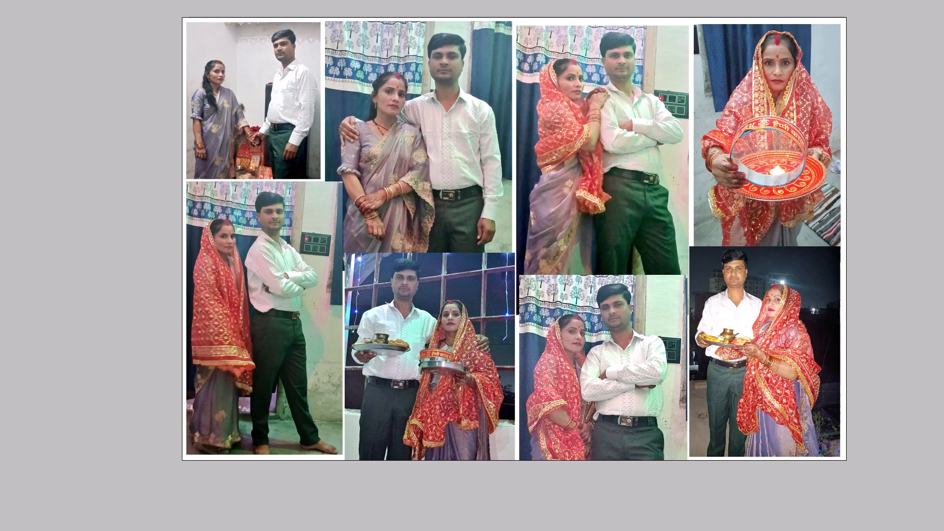
key("ctrl+j")
right_click(293, 285, "ctrl")
left_click(314, 288)
key("ctrl+t")
left_click_drag(273, 179, 286, 292, "alt+shift")
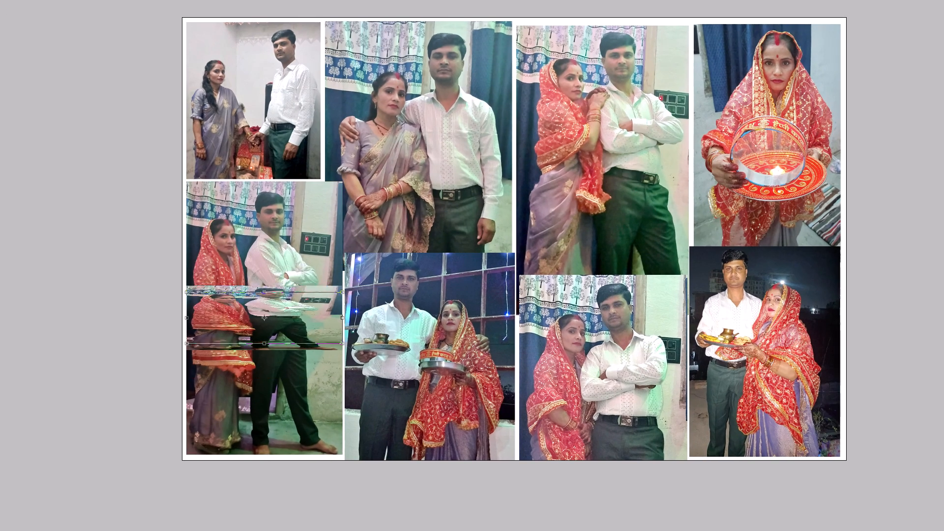
left_click_drag(286, 292, 290, 316, "alt+shift")
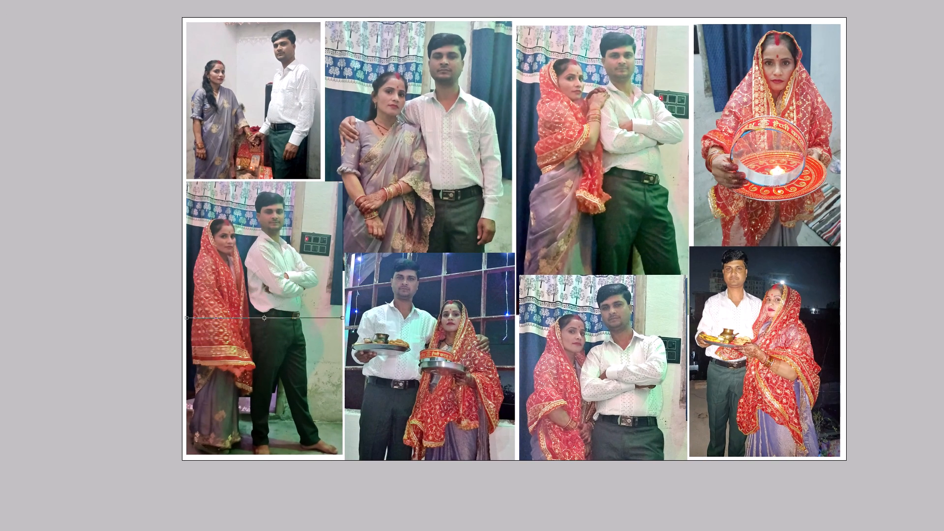
left_click_drag(290, 316, 291, 313, "alt+shift")
key("Return")
Turn the thin strip white with an image adjustment.
key("alt+i")
key("alt+a")
key("alt+h")
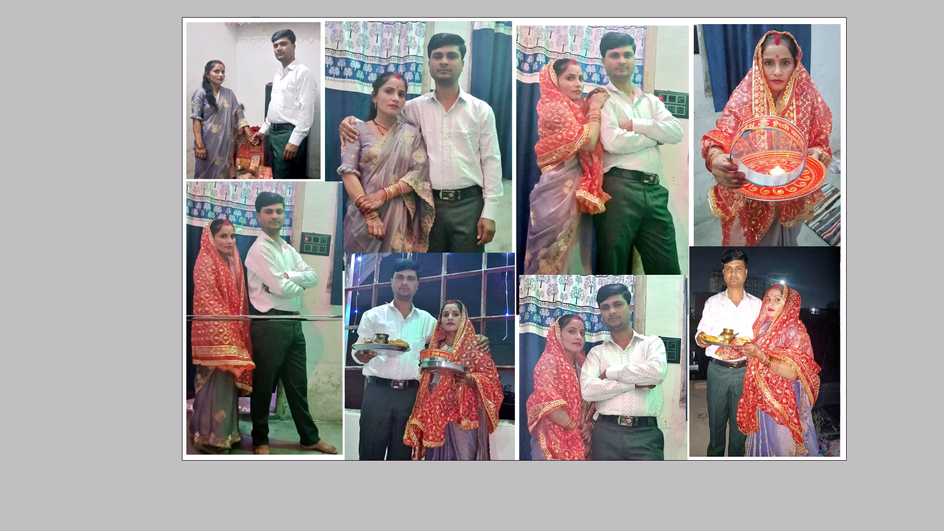
key("Return")
Move the white strip up to divide the upper-left photo from the lower-left photo.
key("v")
key("space")
key("space")
key("space")
key("space")
key("space")
key("space")
left_click_drag(440, 301, 495, 326)
key("ctrl+plus")
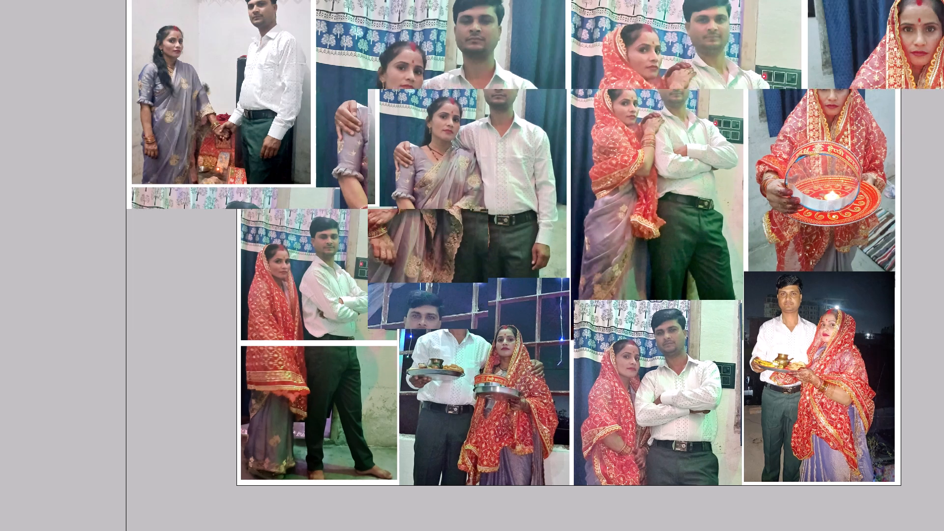
left_click_drag(313, 370, 320, 187, "shift")
Copy the white strip and rotate the copy 90° clockwise.
key("shift+space")
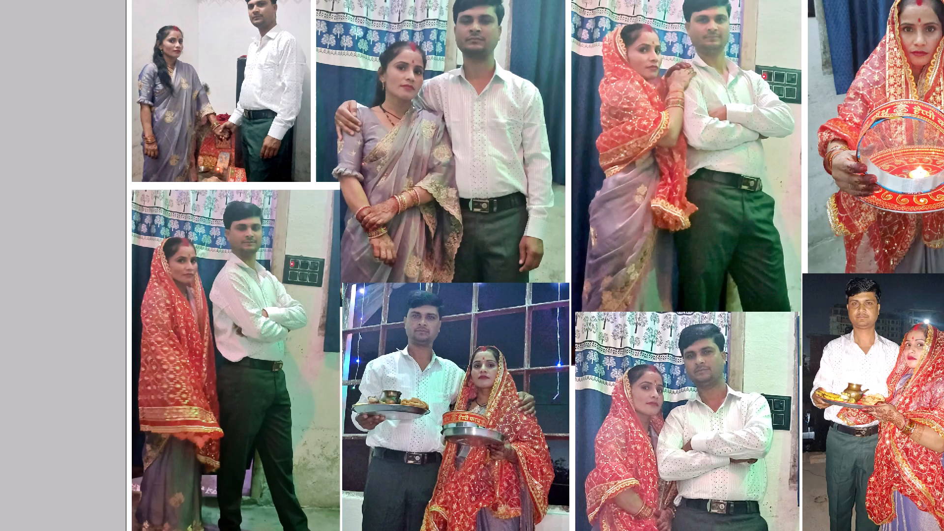
left_click_drag(313, 173, 332, 192, "alt+shift")
key("ctrl+t")
right_click(332, 198)
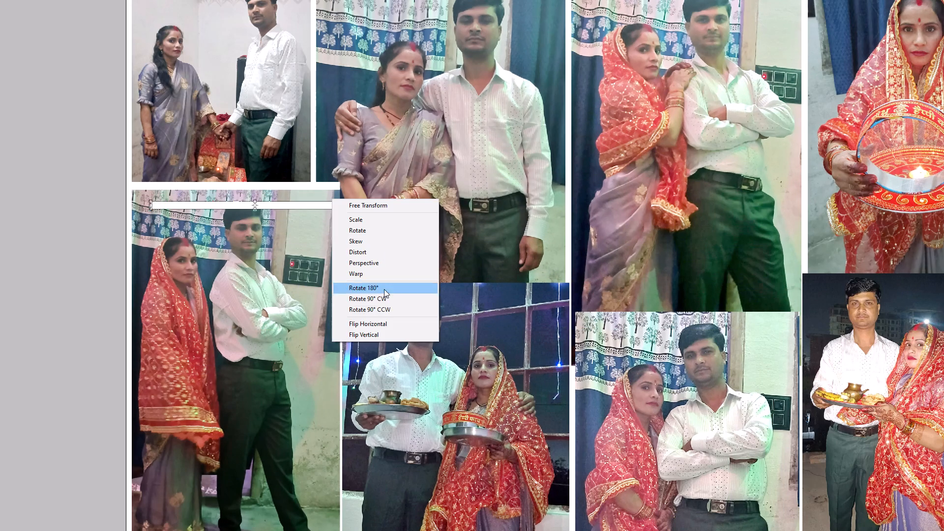
left_click(382, 299)
key("Return")
type("v")
Place the vertical strip between the first two upper-row photos and stretch it up past the sheet's upper edge.
key("space")
left_click_drag(378, 313, 428, 463)
left_click_drag(405, 414, 454, 300)
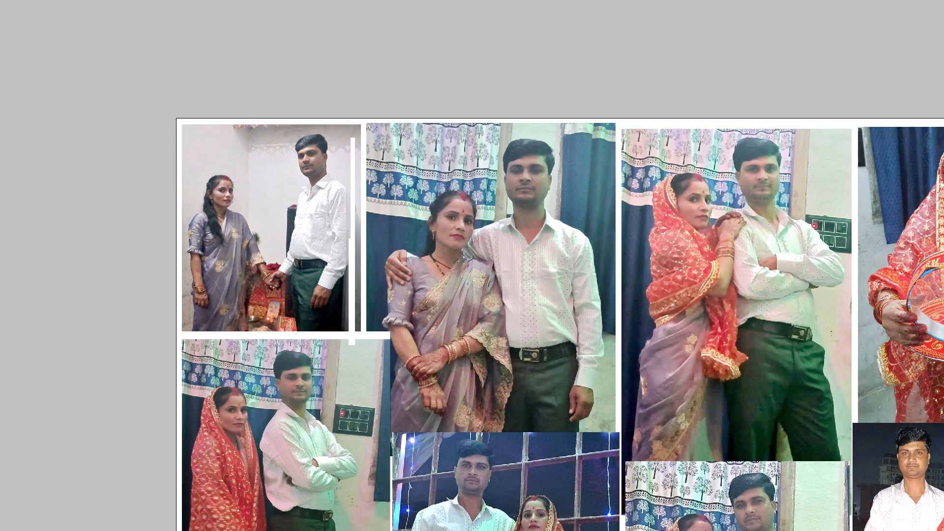
left_click_drag(454, 300, 463, 289)
key("space")
left_click_drag(443, 288, 438, 356)
key("ctrl+t")
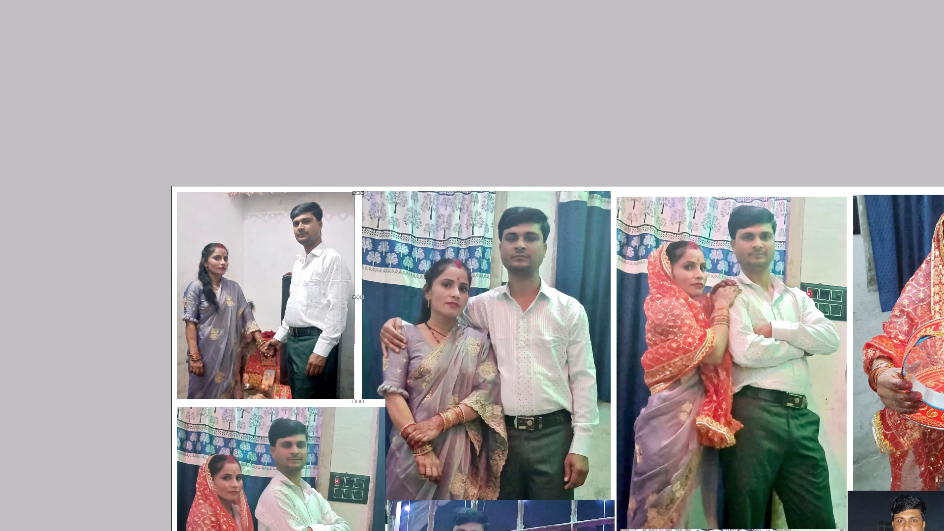
left_click_drag(359, 195, 359, 167)
key("Return")
Copy the vertical strip to the front between the second and third lower-row photos, aligned with their gap and reaching the sheet's bottom edge.
key("ctrl+minus")
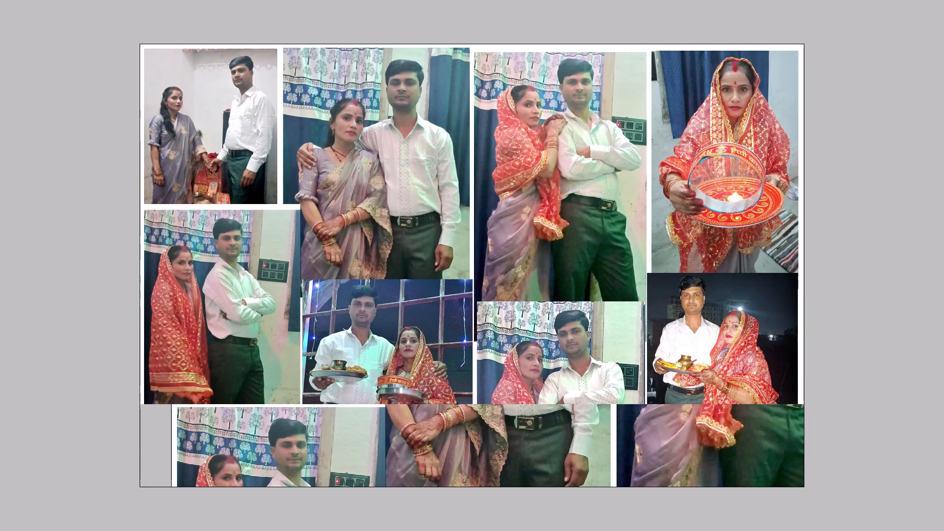
key("space")
left_click_drag(362, 275, 352, 248)
left_click_drag(327, 187, 520, 385, "alt+shift")
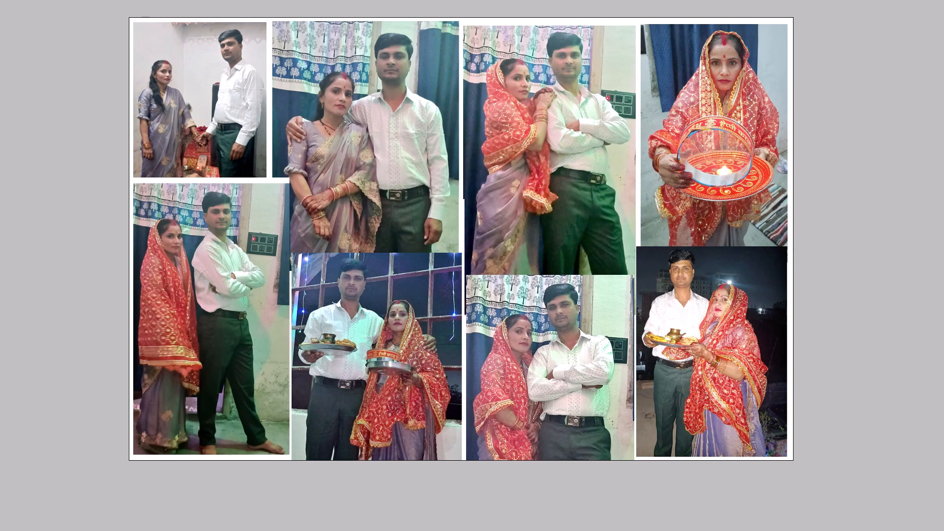
key("ctrl+shift+bracketright")
key("space")
left_click_drag(433, 329, 486, 405, "ctrl")
left_click_drag(480, 368, 411, 232)
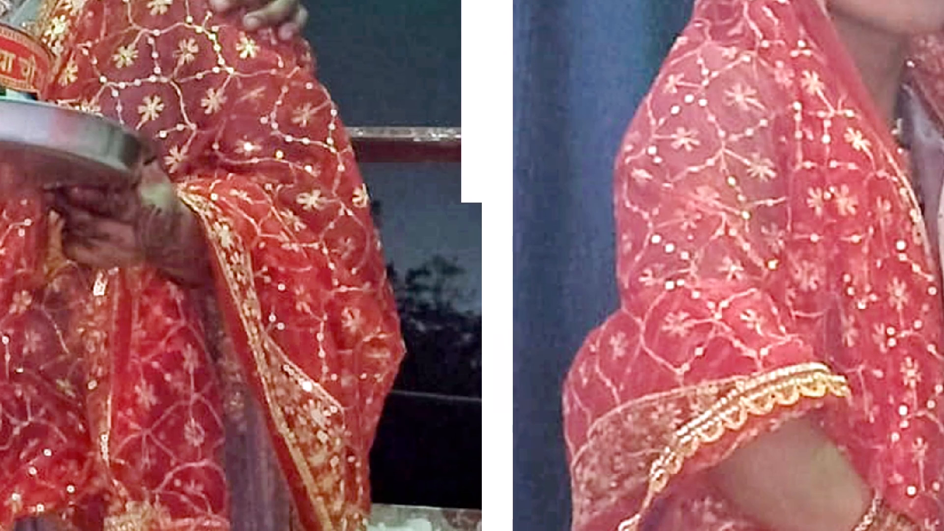
left_click_drag(541, 274, 493, 229)
left_click_drag(458, 147, 519, 415)
key("space")
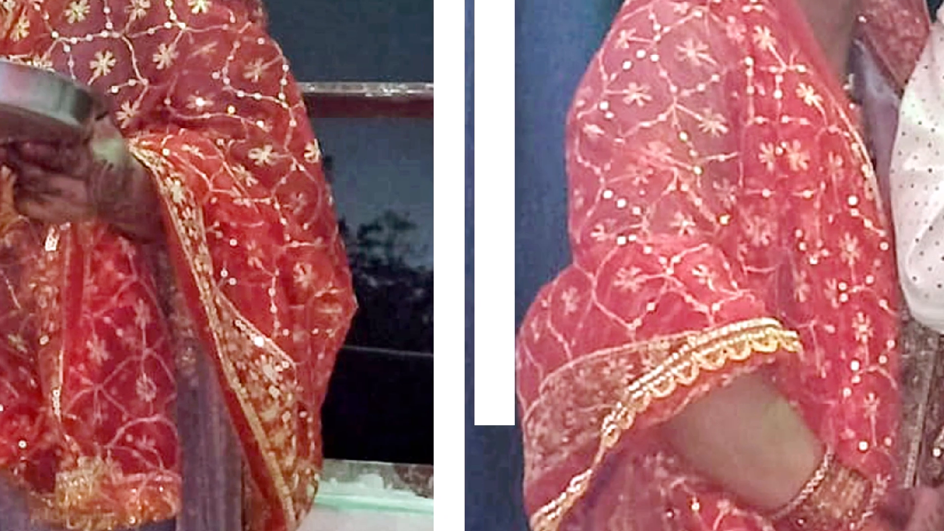
left_click_drag(510, 387, 494, 203)
left_click_drag(484, 196, 436, 470)
key("space")
left_click_drag(436, 458, 471, 0)
left_click_drag(467, 28, 470, 82)
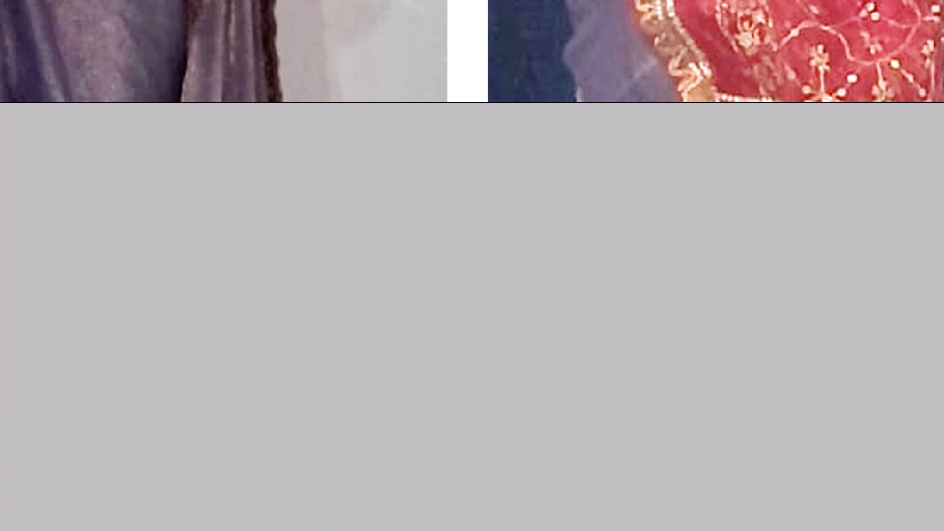
Stretch the copied strip upward to cover the uneven photo edges between the second and third columns.
key("ctrl+0")
key("ctrl+t")
key("ctrl+space")
key("ctrl+space")
key("ctrl+space")
key("ctrl+space")
key("ctrl+space")
key("ctrl+space")
key("ctrl+space")
key("ctrl+space")
key("ctrl+space")
key("ctrl+space")
left_click_drag(410, 256, 489, 352, "ctrl")
left_click_drag(689, 276, 523, 281)
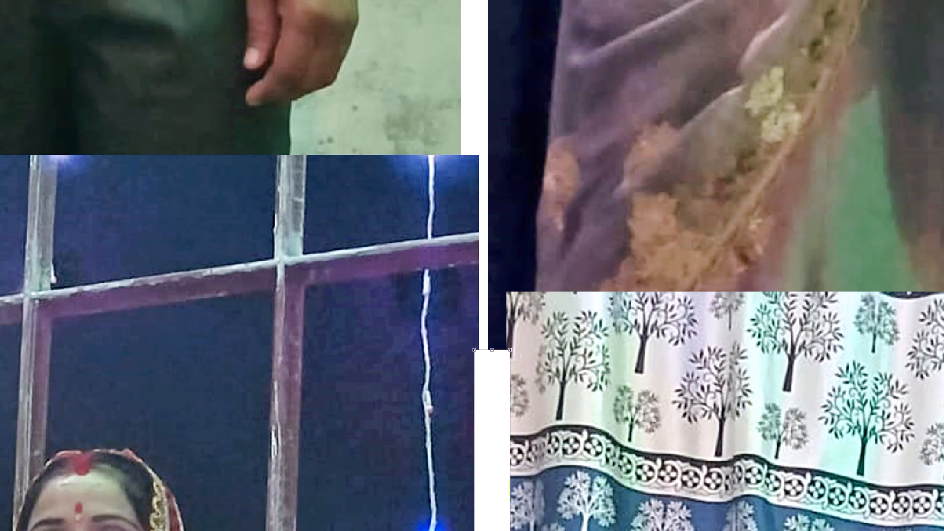
left_click_drag(492, 350, 486, 149)
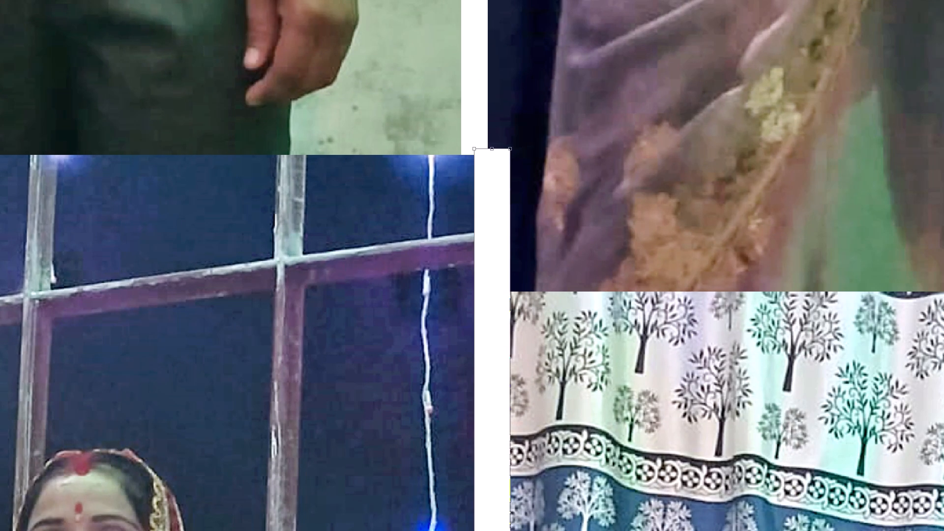
key("Return")
Extend the vertical strip between the second and third columns up past the sheet's upper edge.
key("ctrl+minus")
key("space")
left_click_drag(475, 155, 453, 328)
key("ctrl+t")
key("ctrl+minus")
key("ctrl+minus")
key("ctrl+minus")
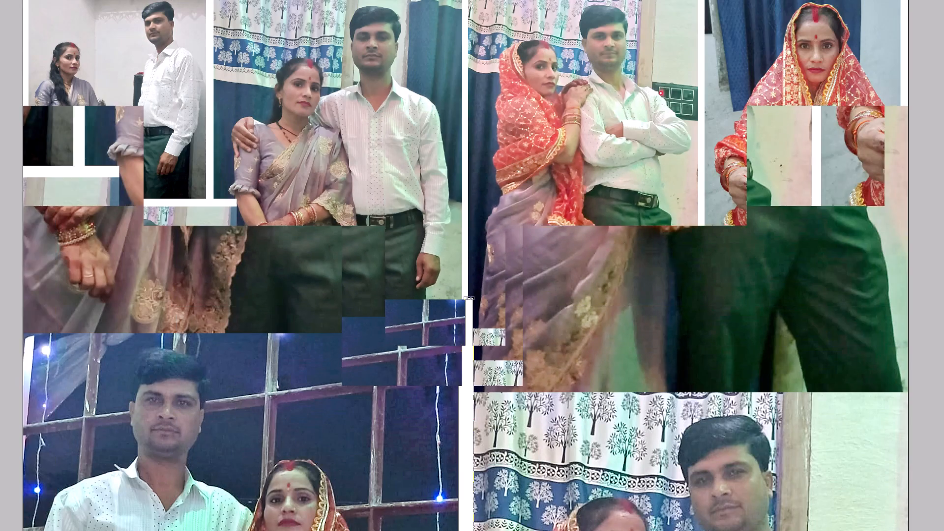
key("space")
key("space")
key("space")
key("space")
key("space")
key("space")
key("space")
key("space")
left_click_drag(488, 230, 469, 404)
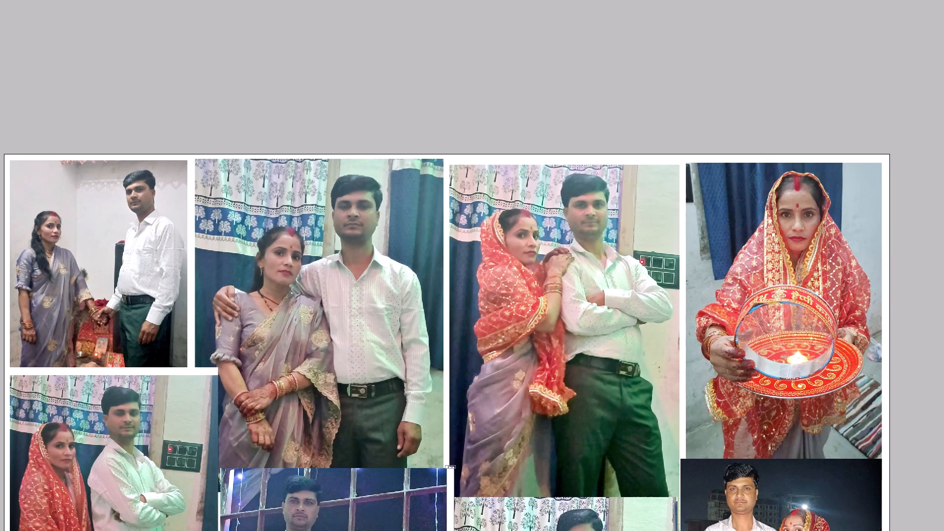
left_click_drag(450, 472, 468, 75)
key("Return")
Enlarge the second upper-row photo (Layer 3) from its lower corner so it reaches the vertical divider beside the third column.
key("v")
right_click(427, 247)
left_click(428, 258)
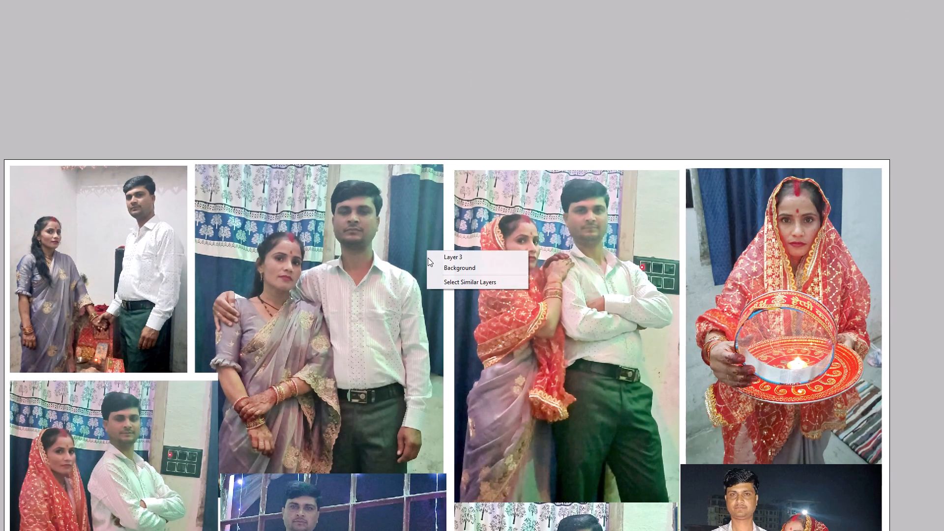
left_click(434, 256)
key("space")
left_click_drag(391, 291, 448, 206)
key("ctrl+t")
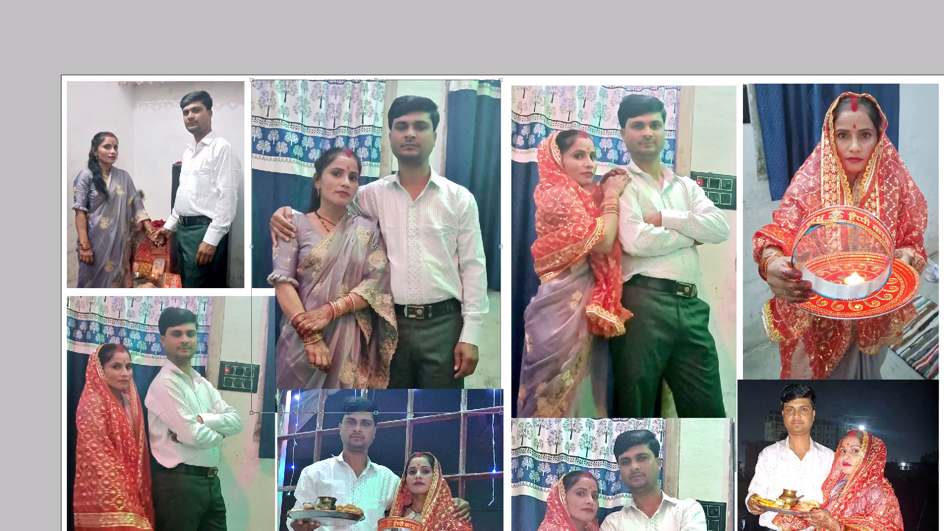
left_click_drag(501, 415, 510, 429, "shift")
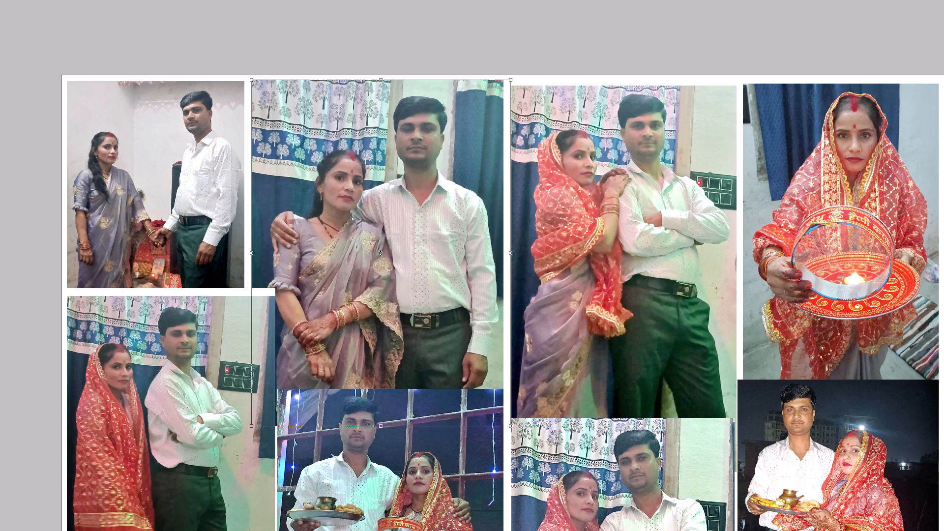
key("Return")
Copy the full-height vertical strip to the gap between the third and fourth columns.
key("v")
key("ctrl+minus")
key("v")
key("space")
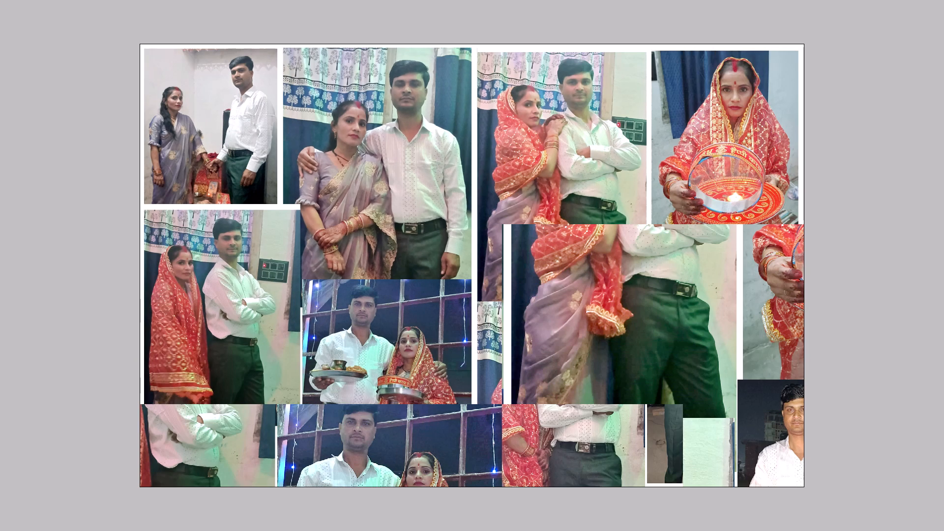
left_click_drag(536, 230, 501, 205)
right_click(440, 267)
left_click(444, 270)
left_click_drag(438, 267, 587, 259, "alt+shift")
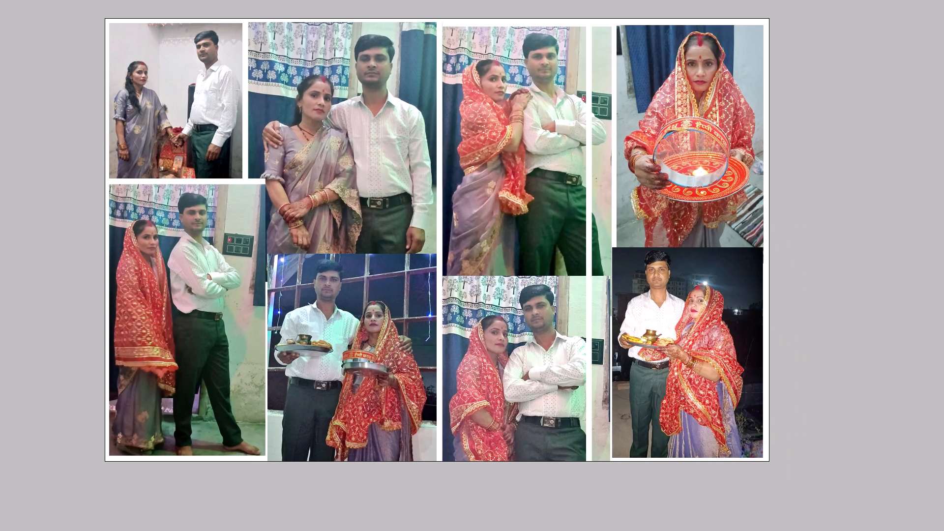
left_click_drag(587, 259, 610, 262, "alt+shift")
Slightly enlarge the fourth column's upper photo so its inner edge meets the new vertical divider.
key("shift+space")
left_click_drag(624, 263, 552, 250)
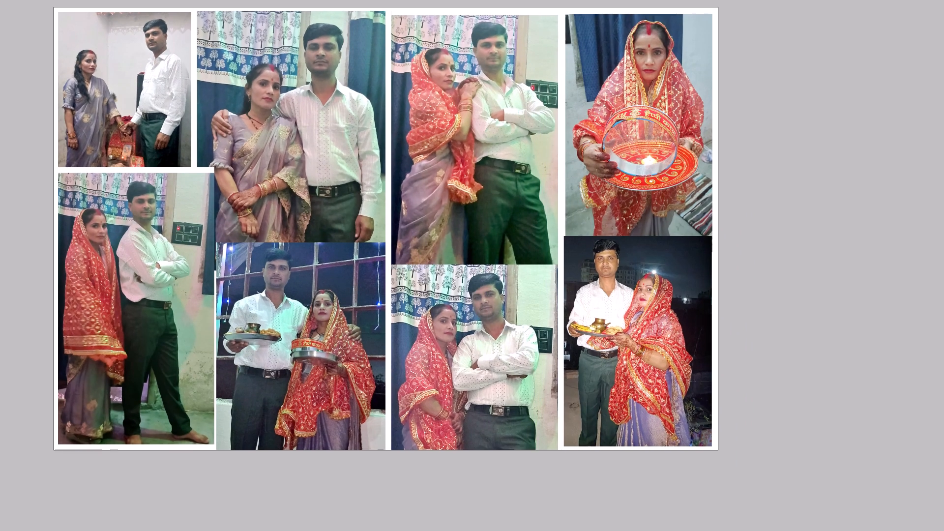
left_click_drag(552, 250, 473, 244)
right_click_drag(491, 193, 497, 199)
left_click(509, 205)
key("ctrl+t")
left_click_drag(467, 242, 467, 249, "shift")
key("Return")
Copy the horizontal strip from between the first-column photos to the front between the second-column photos, aligned with their seam.
key("v")
key("ctrl+minus")
key("v")
key("space")
left_click_drag(354, 255, 608, 192)
key("ctrl+plus")
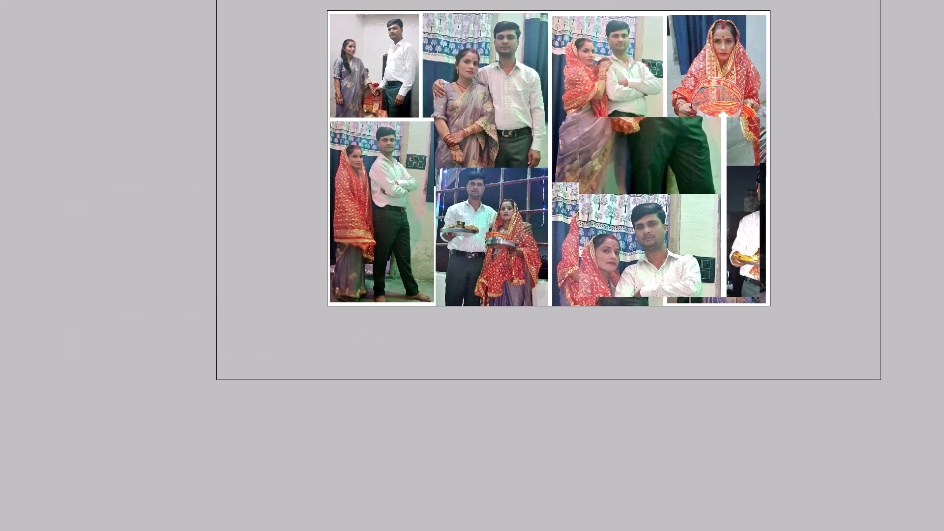
right_click(326, 100)
left_click(354, 107)
right_click(332, 99)
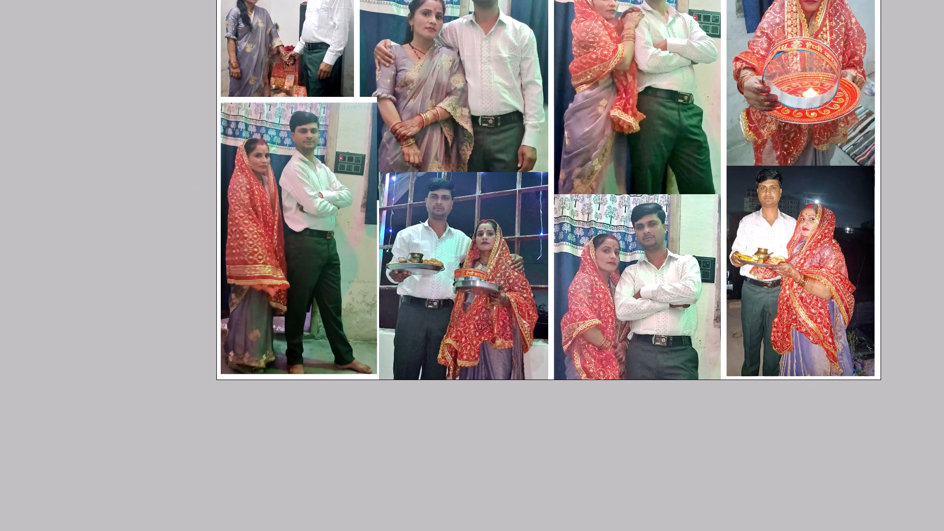
left_click(350, 108)
left_click_drag(296, 100, 463, 175, "alt+shift")
key("ctrl+shift+bracketright")
key("ctrl+plus")
key("ctrl+plus")
key("ctrl+plus")
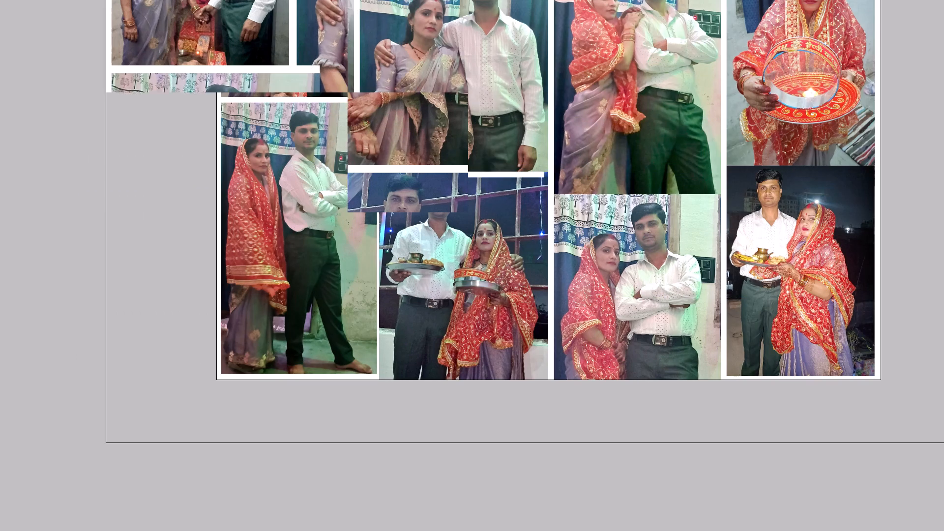
left_click_drag(439, 170, 423, 166)
Stretch the copied horizontal strip sideways until it meets the divider between the second and third columns.
key("ctrl+t")
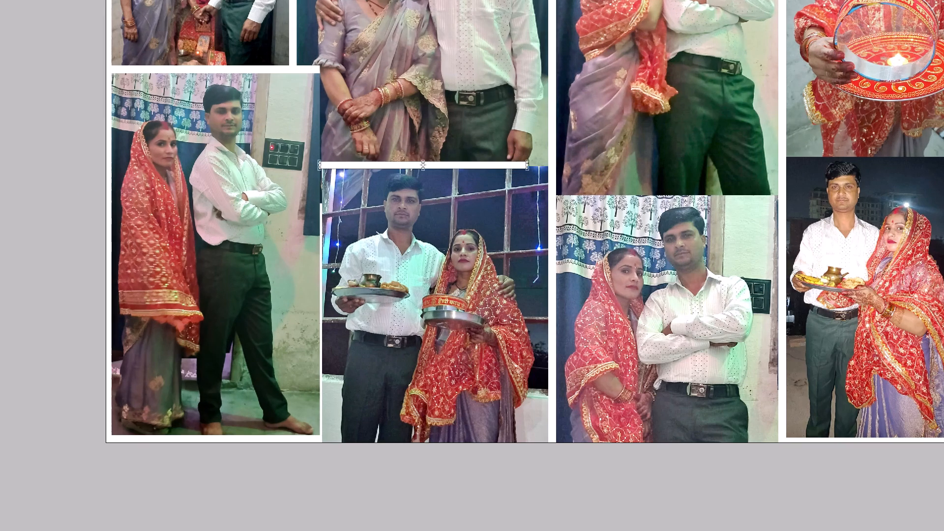
key("ctrl+space")
left_click_drag(441, 123, 646, 240, "ctrl")
left_click_drag(448, 192, 508, 189)
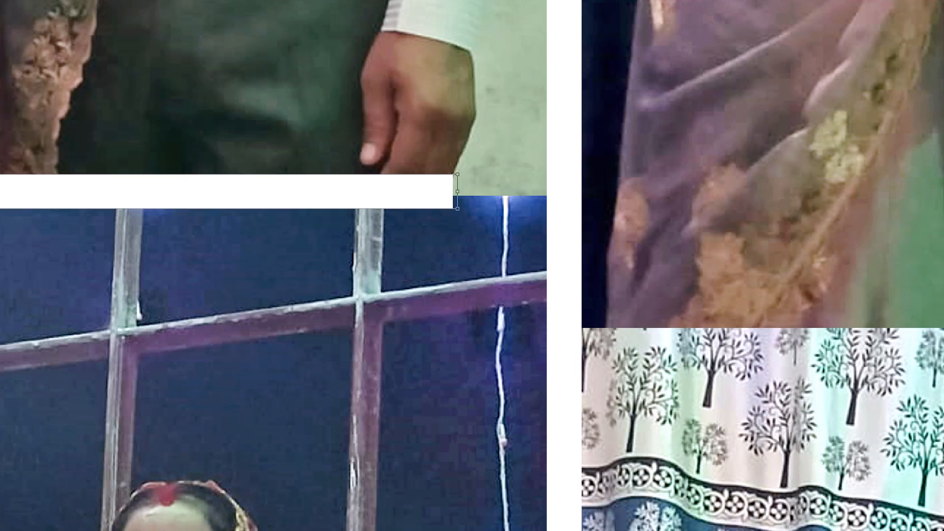
left_click_drag(508, 189, 565, 183)
key("Return")
key("ctrl+0")
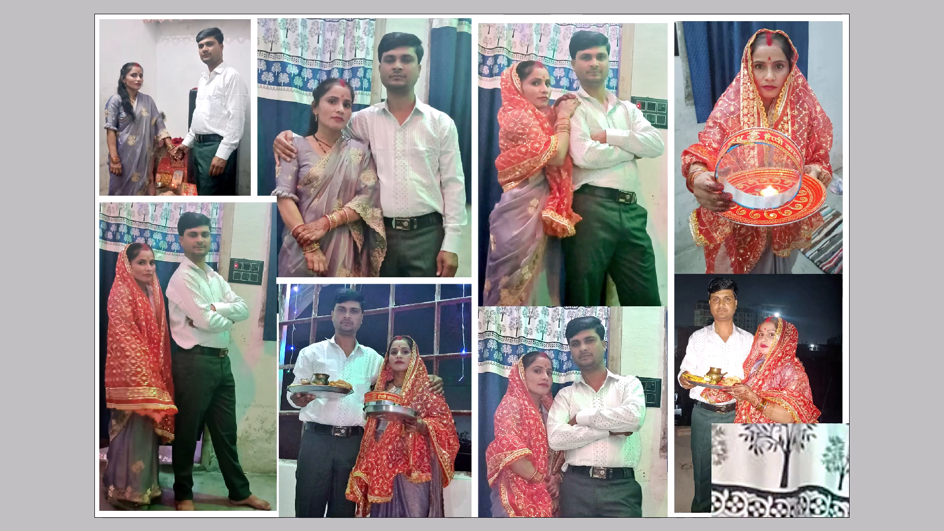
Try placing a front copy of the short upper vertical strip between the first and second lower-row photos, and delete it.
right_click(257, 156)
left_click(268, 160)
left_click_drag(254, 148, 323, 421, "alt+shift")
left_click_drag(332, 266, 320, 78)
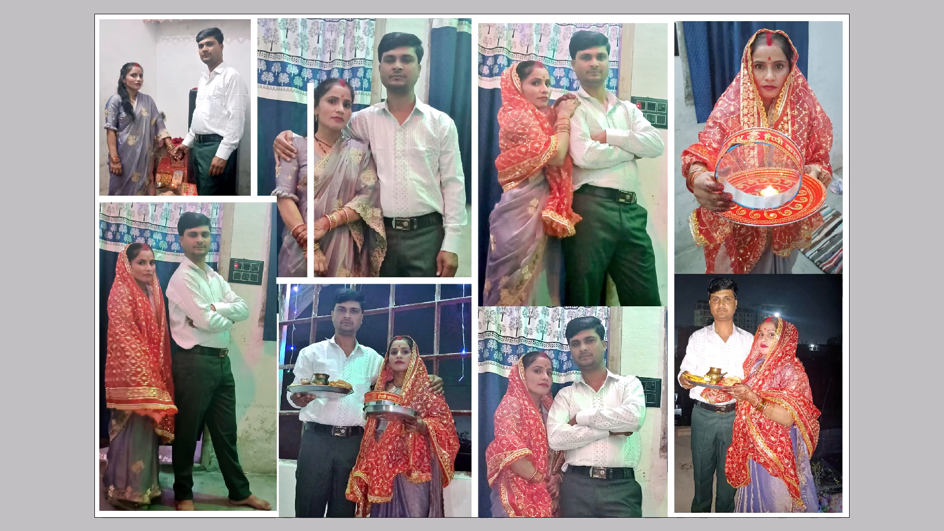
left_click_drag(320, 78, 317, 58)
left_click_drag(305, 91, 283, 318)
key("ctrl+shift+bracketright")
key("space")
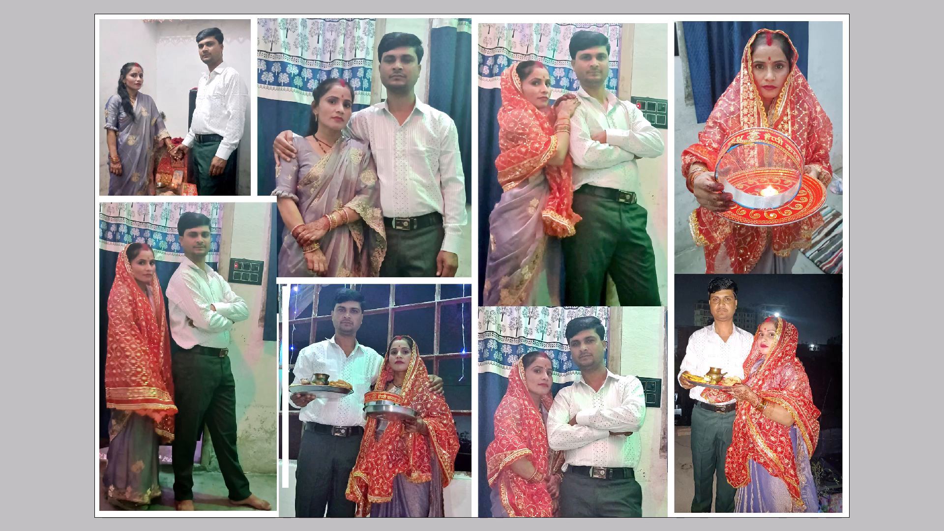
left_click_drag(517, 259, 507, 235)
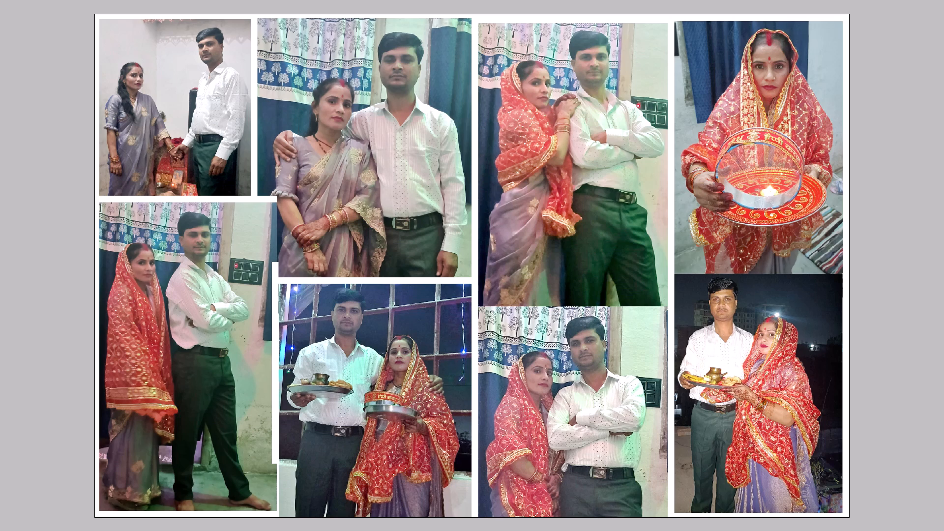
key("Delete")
Copy the full-height vertical strip between the first and second lower-row photos, its upper end aligned with the horizontal strip.
right_click(671, 245)
left_click(678, 248)
left_click_drag(678, 248, 402, 328, "alt+shift")
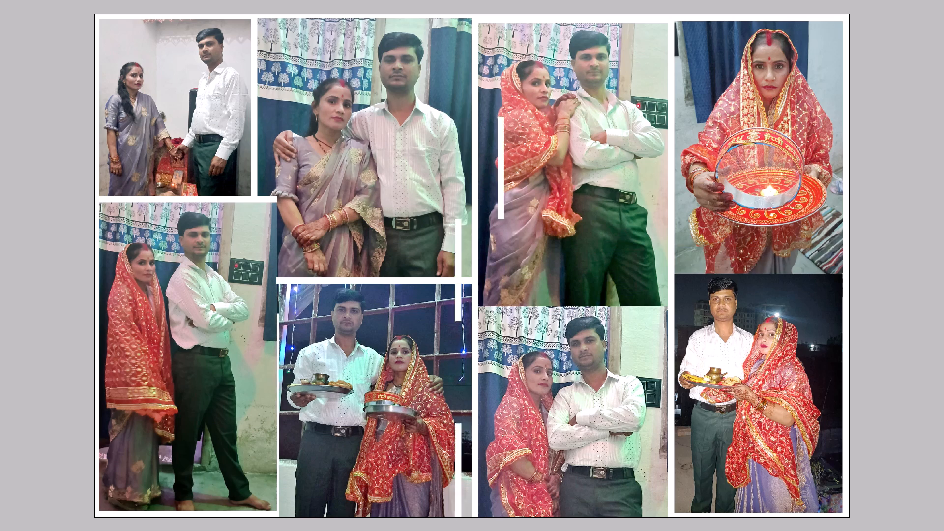
left_click_drag(402, 328, 324, 402, "alt+shift")
left_click_drag(327, 256, 293, 404)
left_click_drag(290, 336, 286, 288)
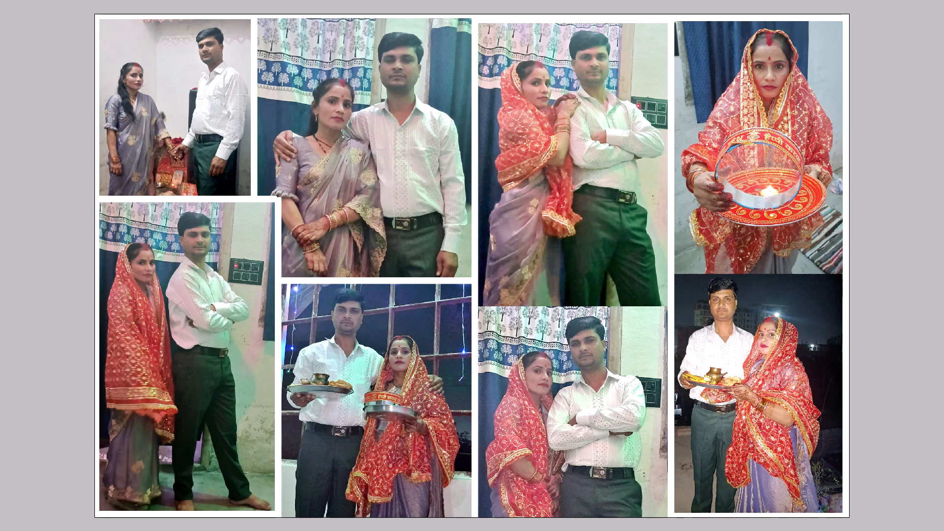
key("ctrl+space")
left_click_drag(265, 181, 341, 236, "ctrl")
left_click_drag(335, 237, 335, 232)
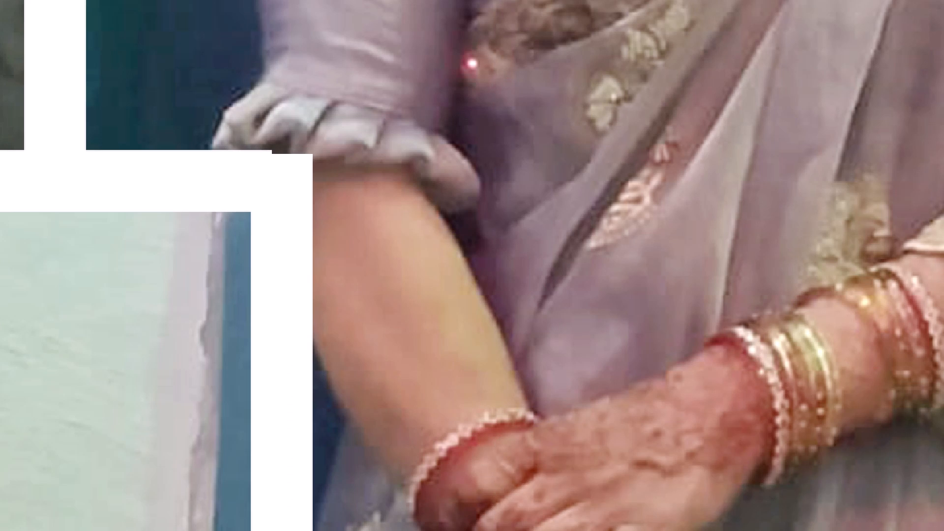
left_click_drag(335, 232, 335, 229)
key("Up")
key("ctrl+0")
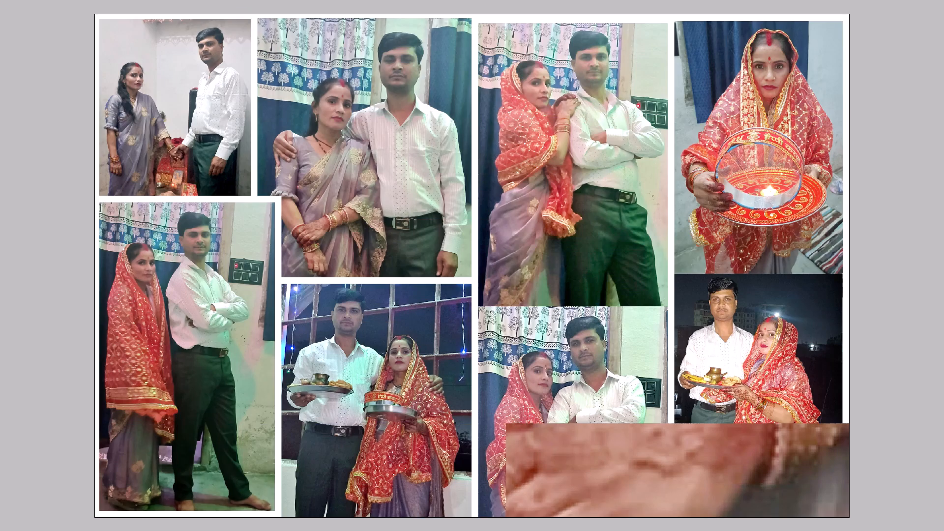
key("ctrl+plus")
key("ctrl+t")
key("Return")
key("ctrl+minus")
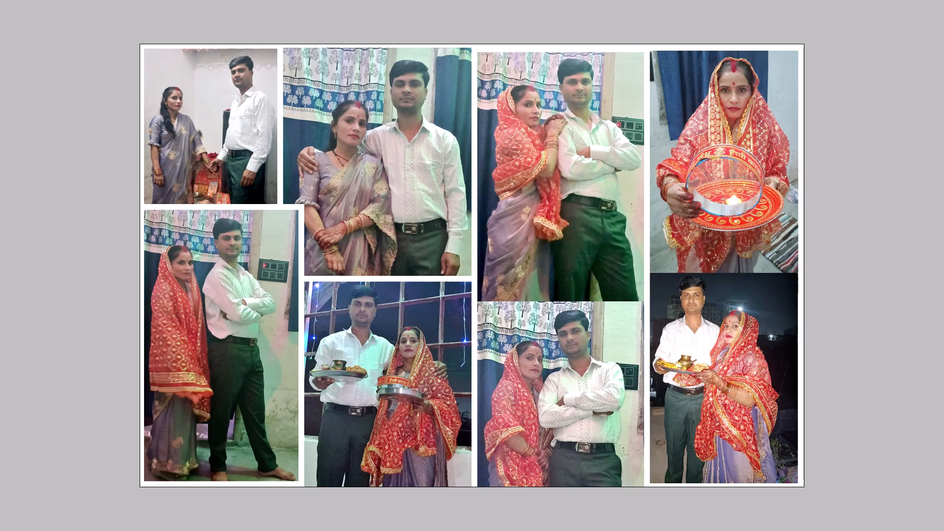
Copy the horizontal strip between the two third-column photos and trim its end at the divider beside the fourth column.
right_click(402, 278)
left_click(425, 283)
left_click_drag(394, 276, 570, 305, "alt+shift")
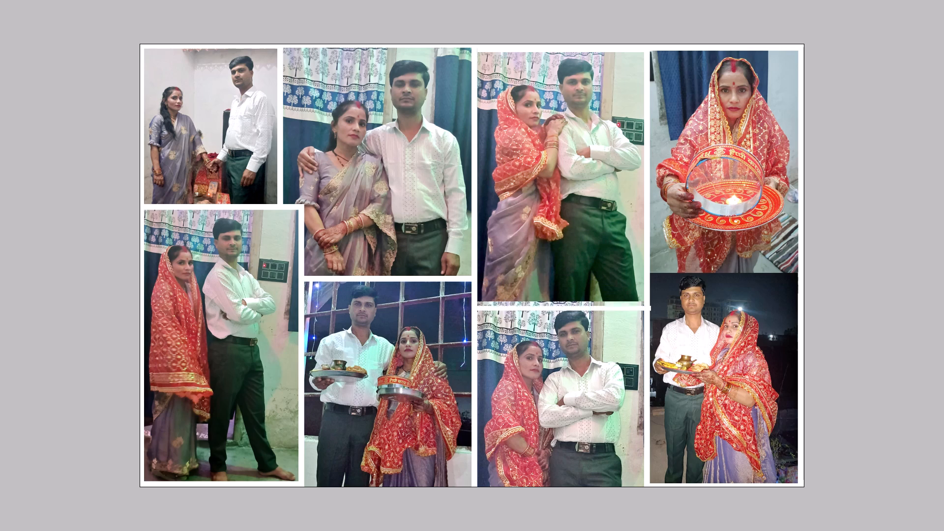
left_click_drag(570, 305, 569, 299, "alt+shift")
key("ctrl+plus")
key("ctrl+t")
key("ctrl+space")
left_click_drag(694, 278, 748, 340, "ctrl")
left_click_drag(398, 299, 384, 299)
key("Return")
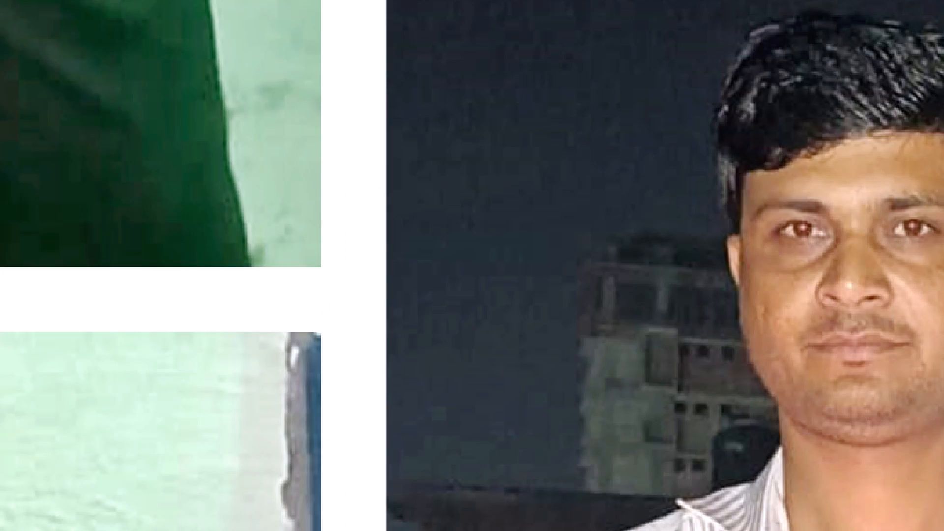
Copy the horizontal strip between the two fourth-column photos and shift it up to cover the upper photo's lower edge.
key("ctrl+0")
left_click_drag(592, 358, 778, 334, "alt+shift")
key("ctrl+space")
left_click_drag(553, 234, 709, 354, "ctrl")
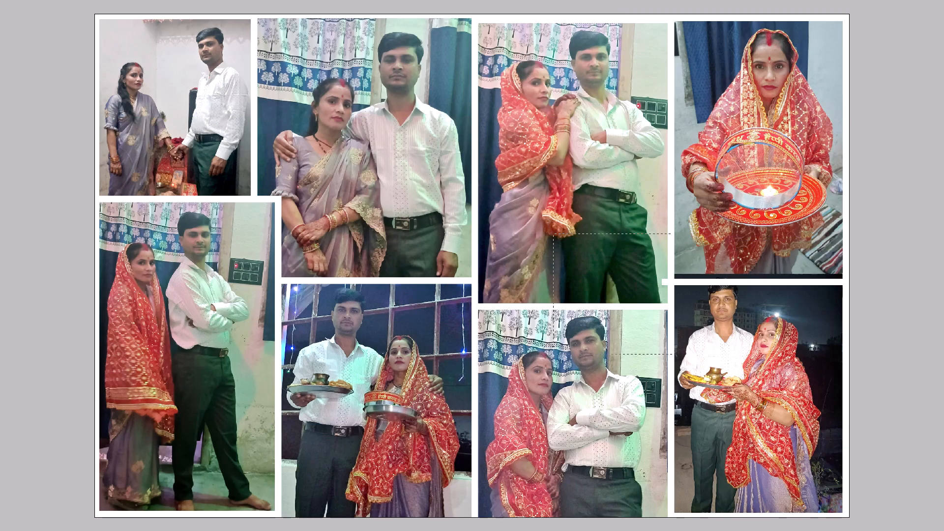
left_click_drag(709, 354, 824, 366, "ctrl")
left_click_drag(479, 272, 518, 240)
key("space")
left_click_drag(711, 209, 384, 317)
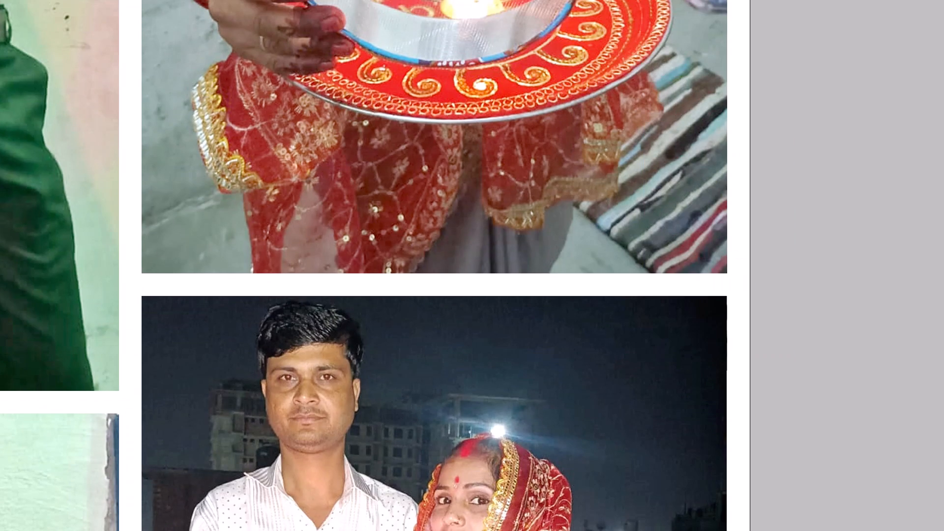
key("ctrl+t")
key("Up")
key("Up")
key("Return")
key("ctrl+0")
key("v")
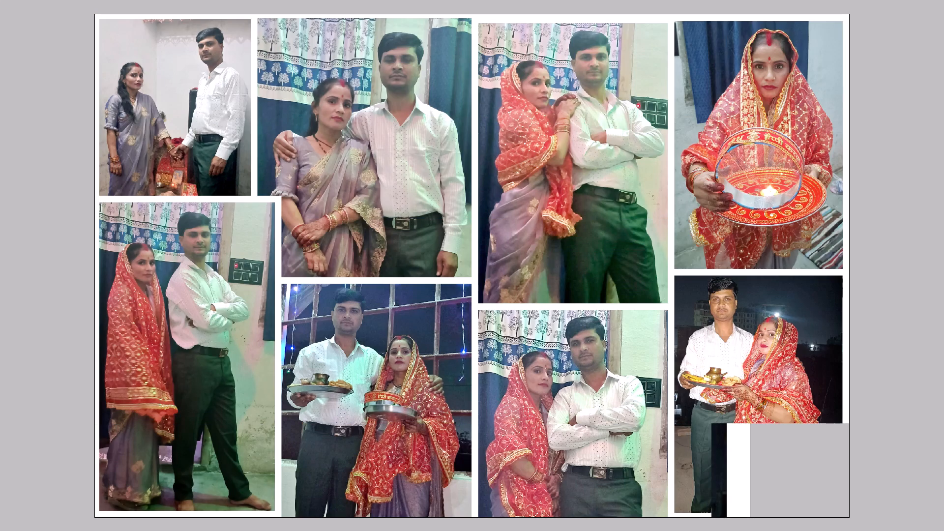
Save a copy of the collage in the A---Final Print Data folder as 12x18+++ in Photoshop (PSD) format.
key("ctrl+alt+s")
left_click(33, 80)
scroll(255, 262, "down", 4)
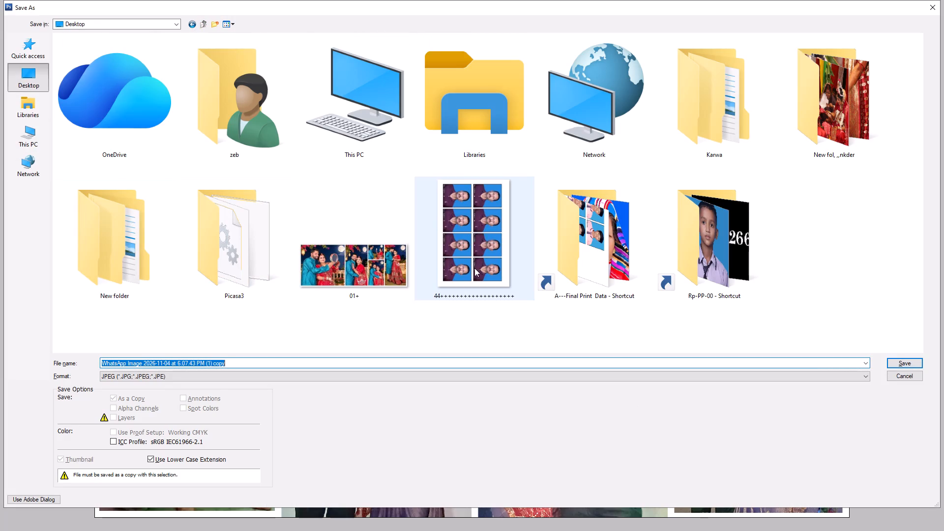
double_click(593, 264)
left_click(200, 381)
left_click(185, 387)
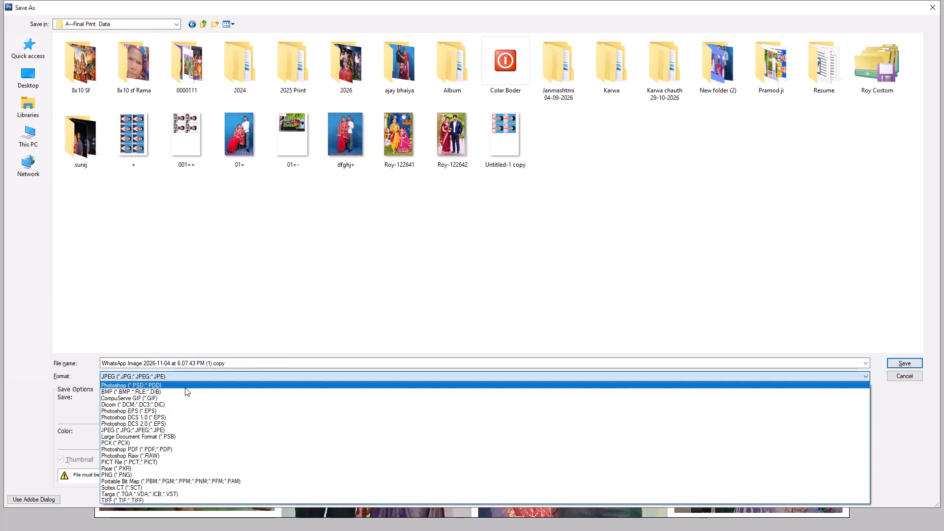
left_click(231, 363)
type("12x18+++")
key("Return")
key("Return")
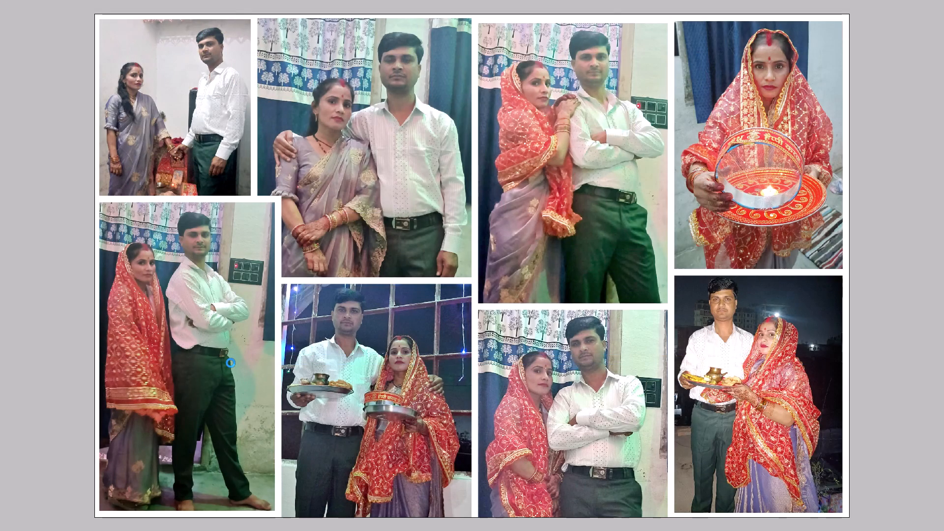
Close the original collage document without saving its changes.
key("ctrl+w")
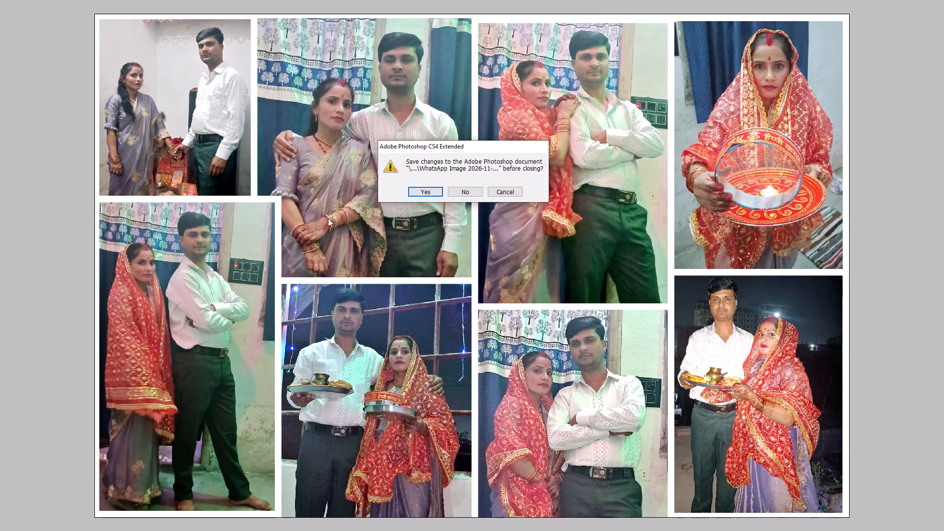
key("Tab")
key("space")
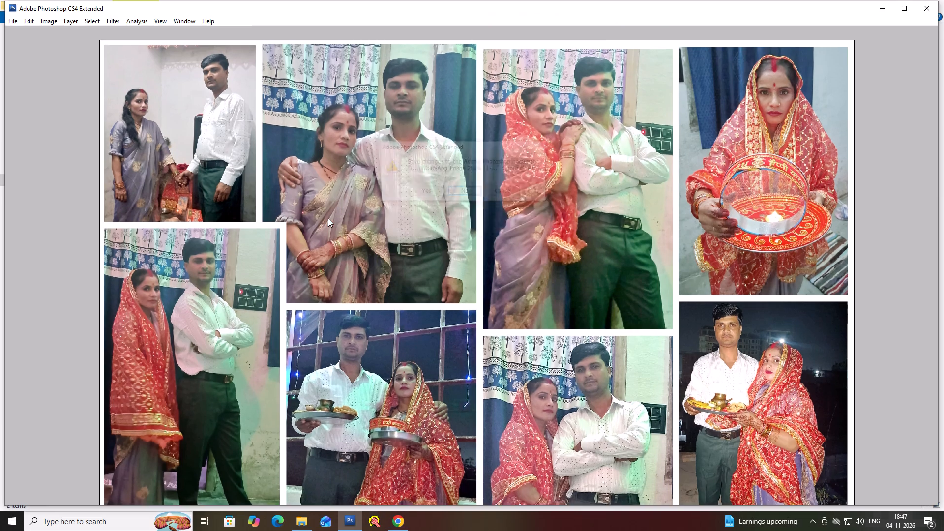